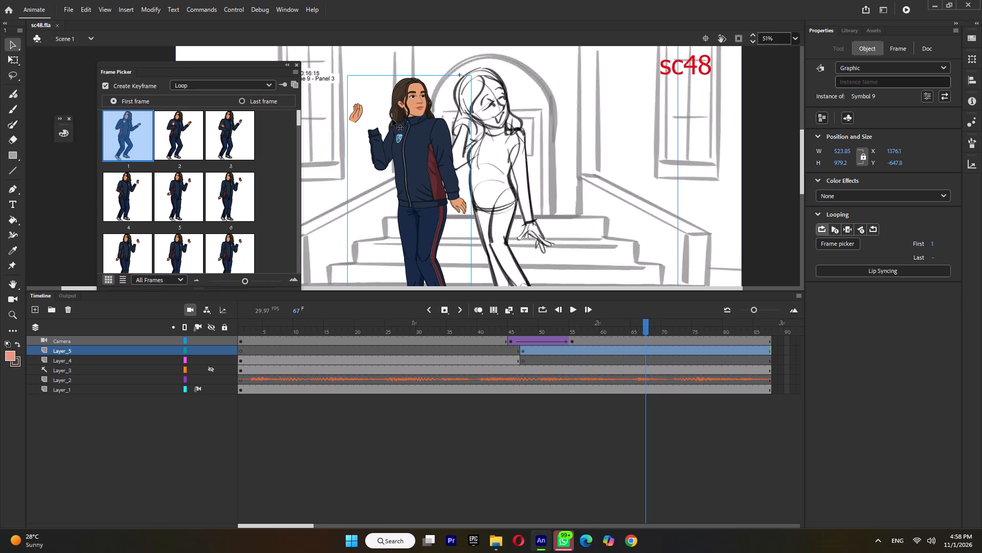
In Symbol 9 at frame 6, open the raised forearm sleeve symbol and add a keyframe at its frame 2.
left_click(377, 153)
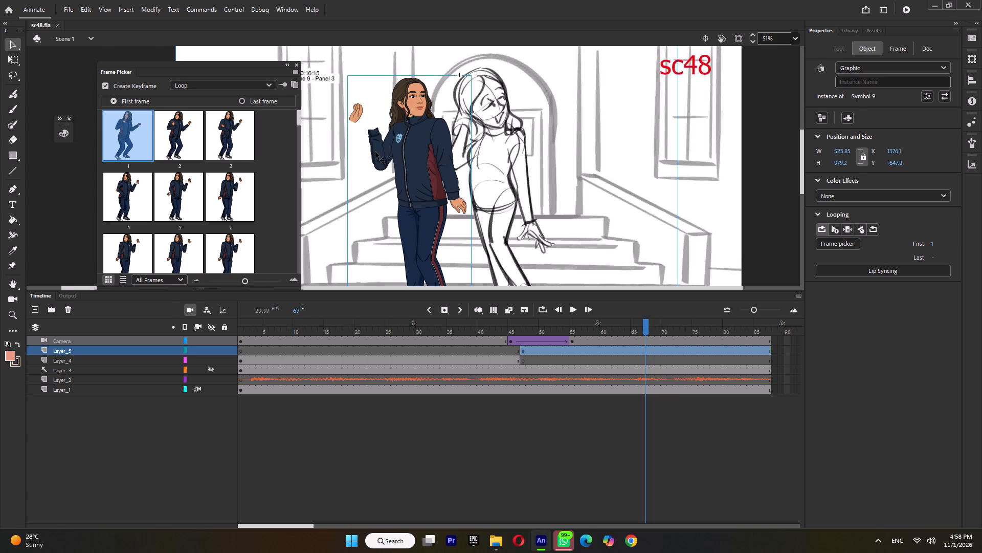
double_click(375, 152)
left_click(375, 152)
left_click_drag(317, 328, 249, 348)
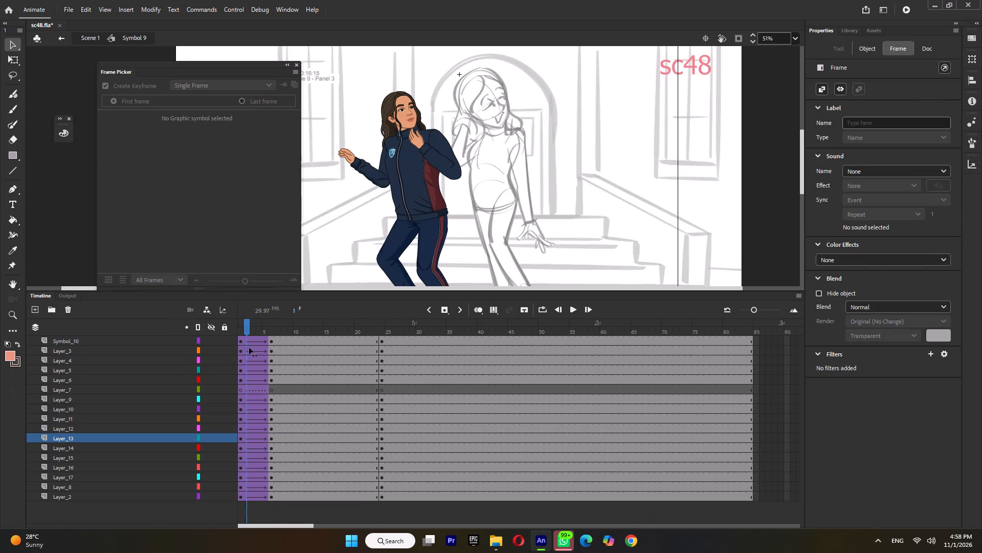
left_click_drag(249, 348, 271, 358)
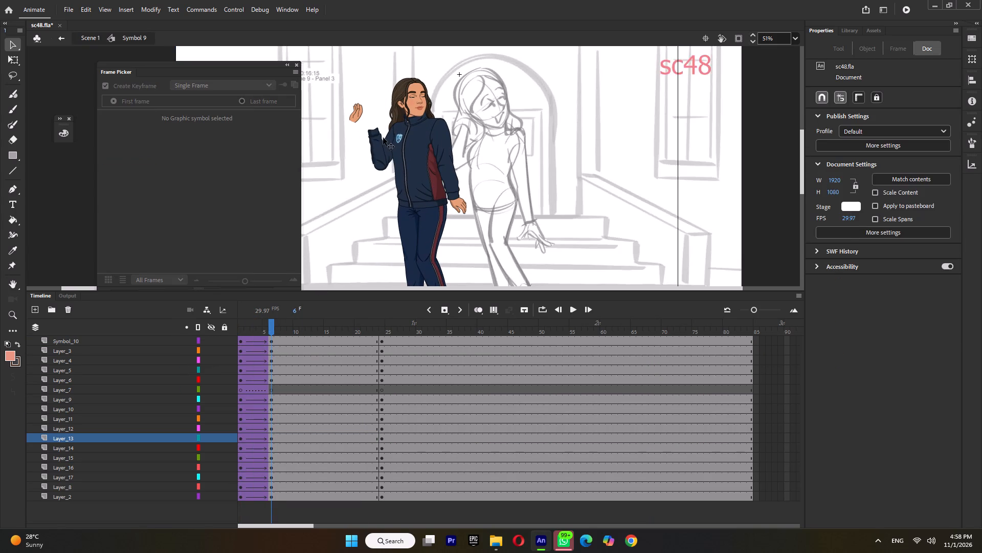
left_click(379, 145)
scroll(380, 148, "up", 2, "ctrl")
double_click(378, 160)
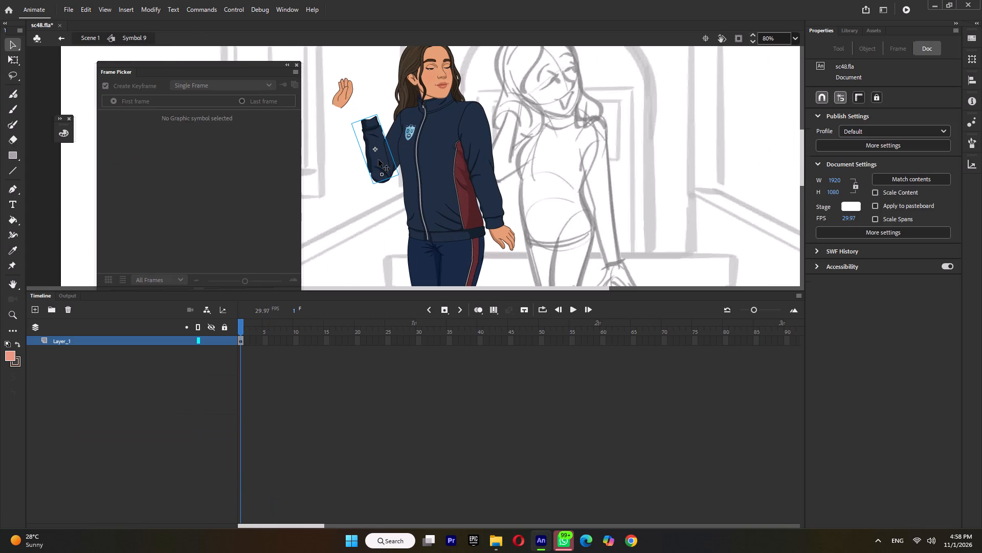
scroll(378, 160, "up", 4, "ctrl")
left_click(378, 160)
key("F5")
key("F6")
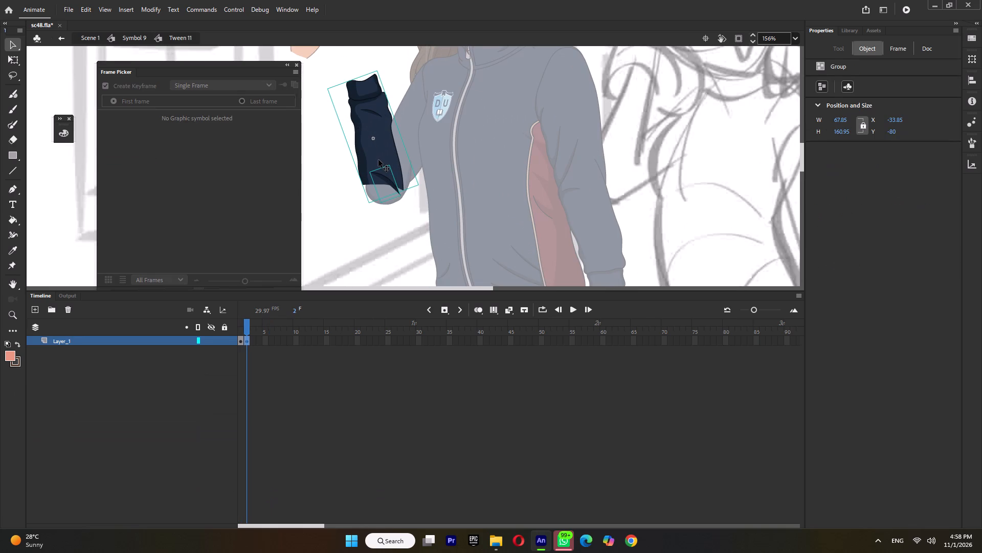
Flip the frame 2 sleeve artwork horizontally and rotate it to line up with the onion-skinned frame 1 original.
right_click(378, 160)
left_click(417, 332)
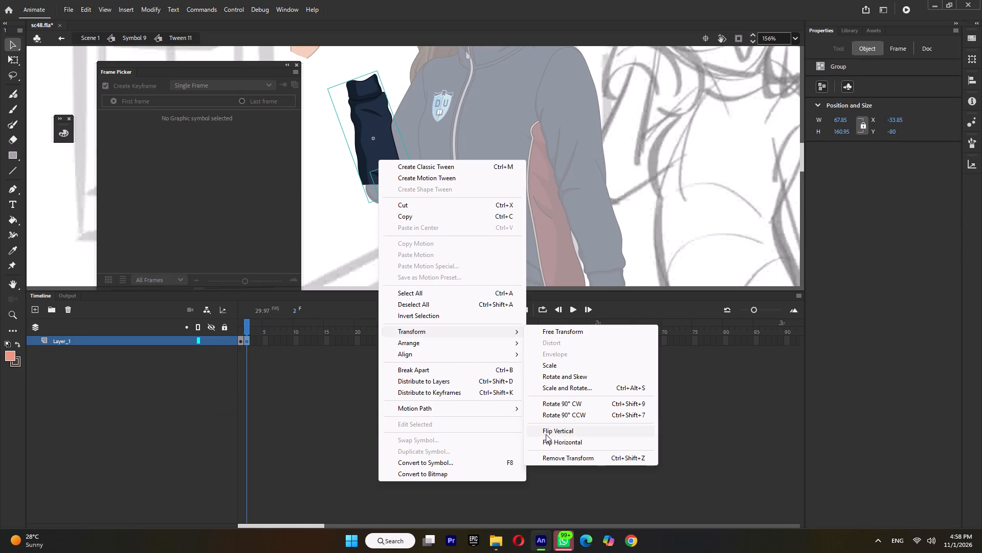
left_click(547, 442)
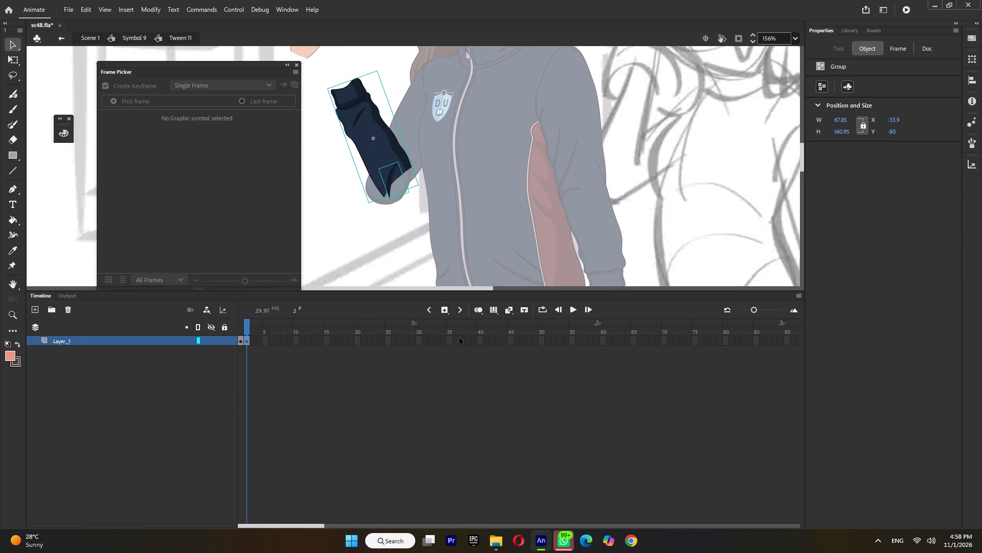
left_click(478, 306)
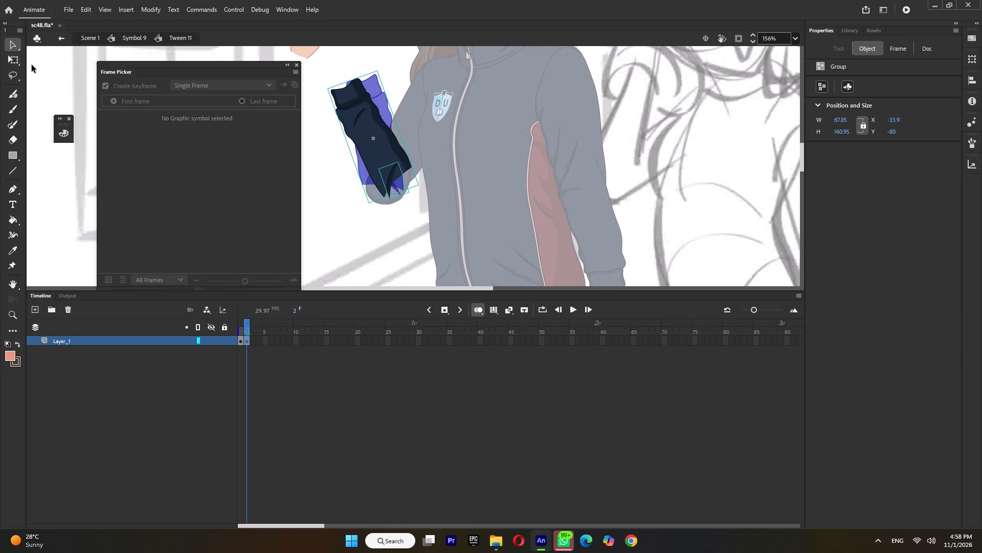
left_click(13, 57)
left_click_drag(383, 64, 398, 71)
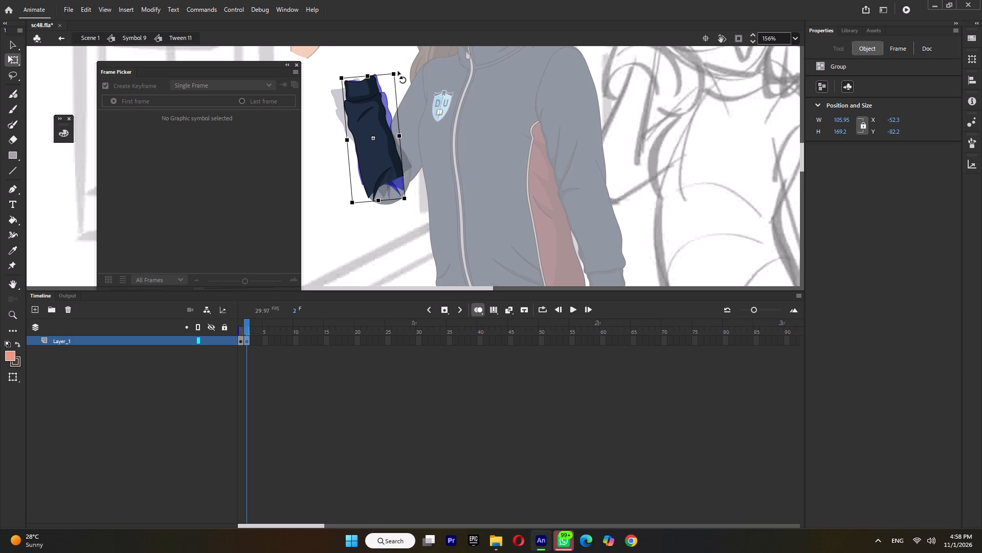
left_click_drag(398, 71, 402, 74)
Back in Symbol 9, set the forearm sleeve instance to show frame 2 and turn onion skinning off.
double_click(415, 112)
left_click(189, 140)
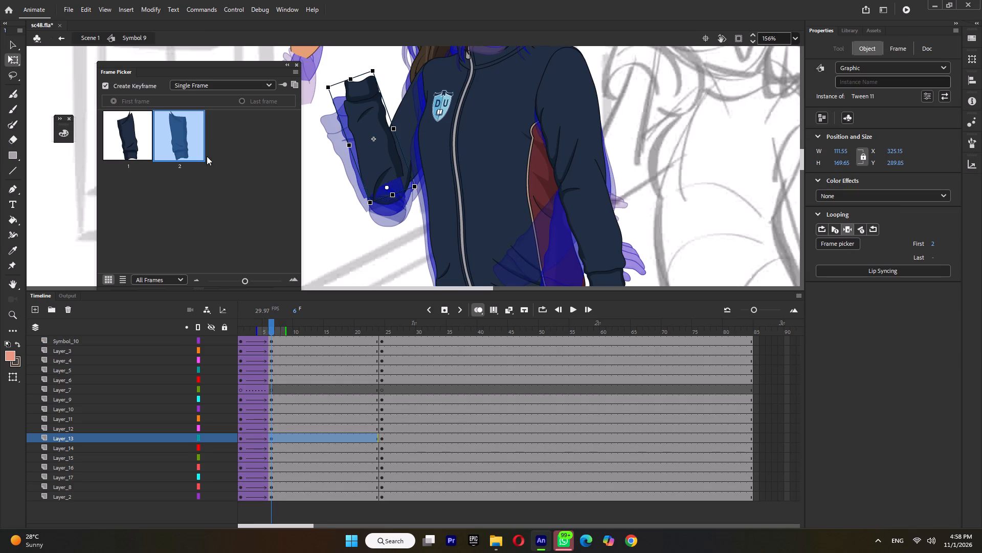
left_click(479, 308)
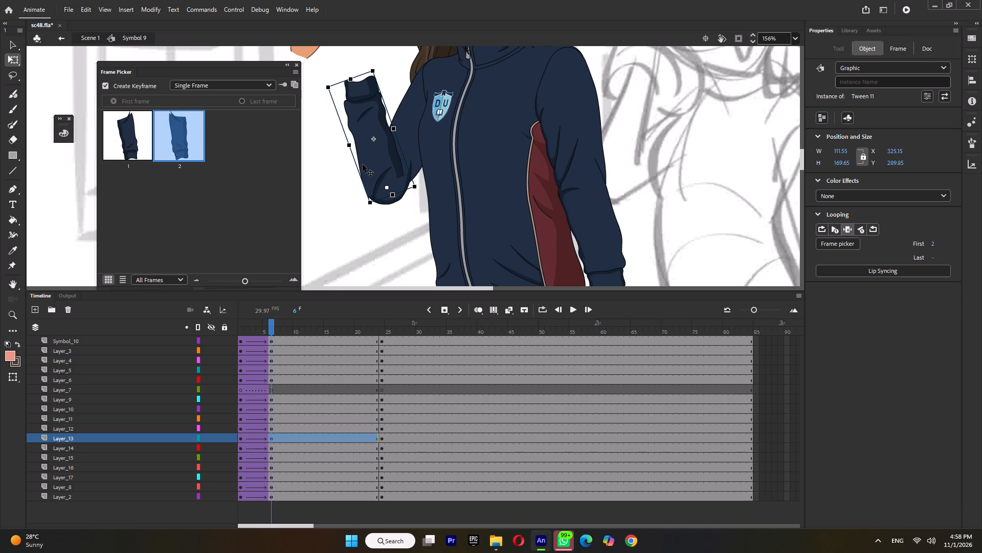
Nudge the forearm sleeve up over the elbow to X 327.1, Y 284.25.
scroll(365, 172, "up", 5, "ctrl")
left_click_drag(376, 174, 373, 165)
left_click_drag(380, 166, 374, 161)
left_click(376, 174)
Inside the sleeve symbol's frame 2, delete the small fold shading group near the elbow and return to Symbol 9.
scroll(380, 196, "down", 4, "ctrl")
double_click(386, 179)
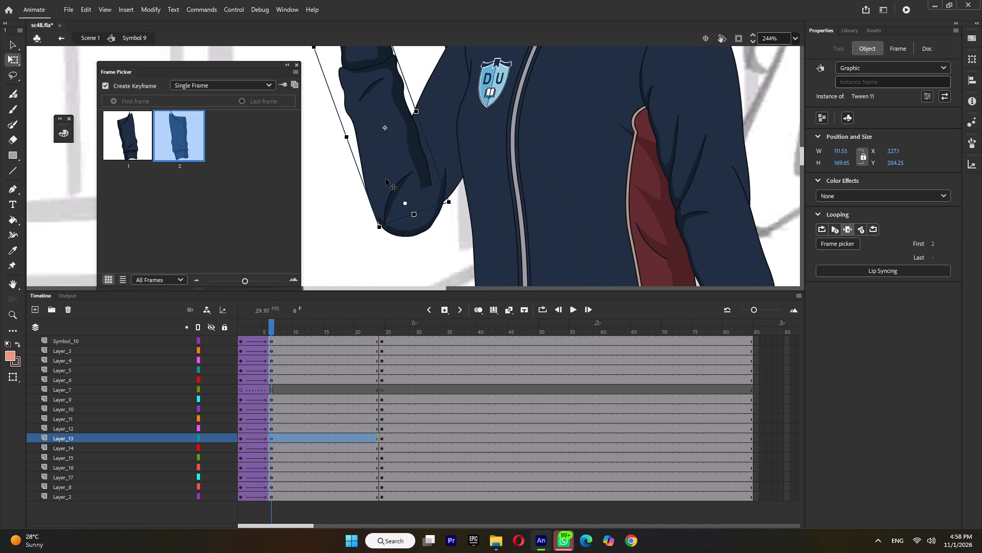
scroll(389, 198, "down", 3, "ctrl")
scroll(393, 156, "up", 3, "ctrl")
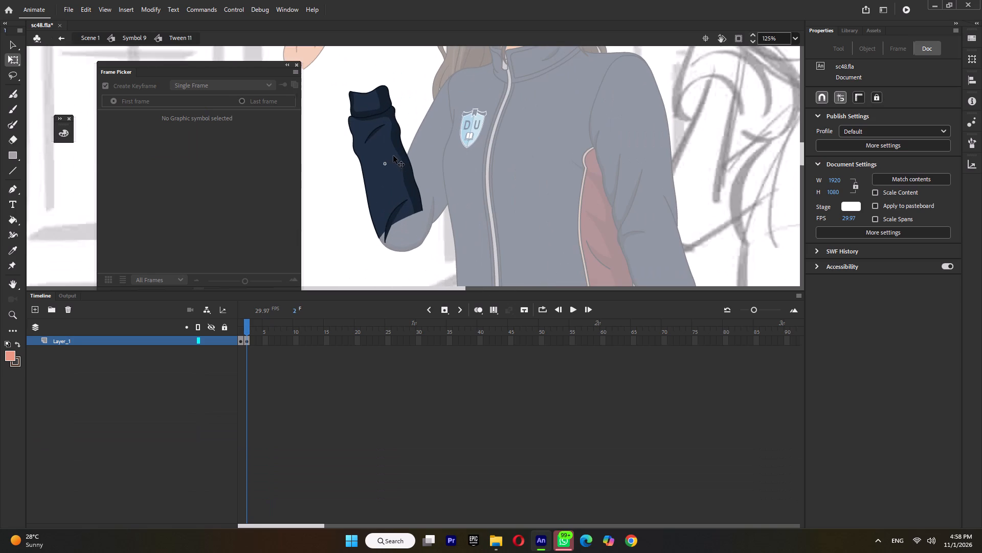
left_click(392, 229)
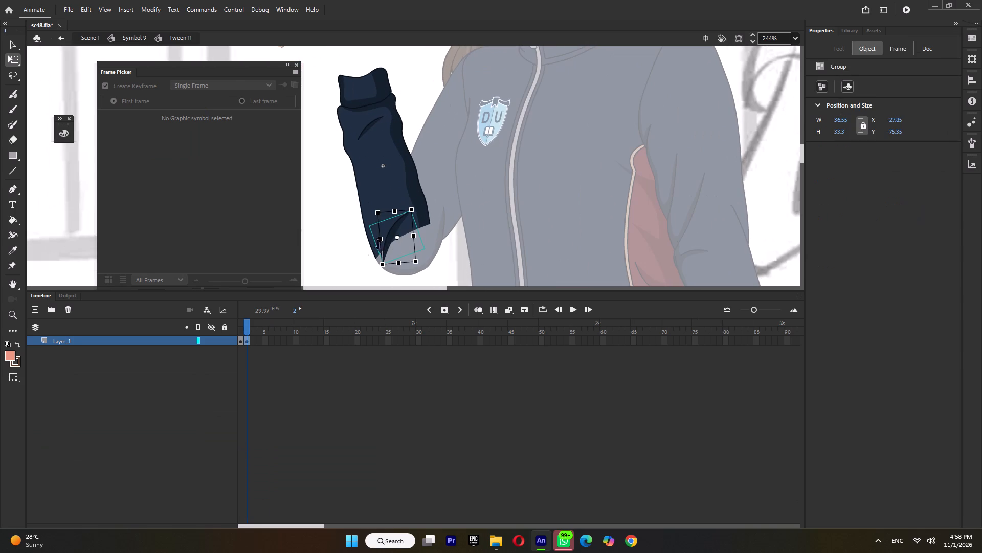
key("Delete")
double_click(338, 254)
scroll(364, 219, "down", 4, "ctrl")
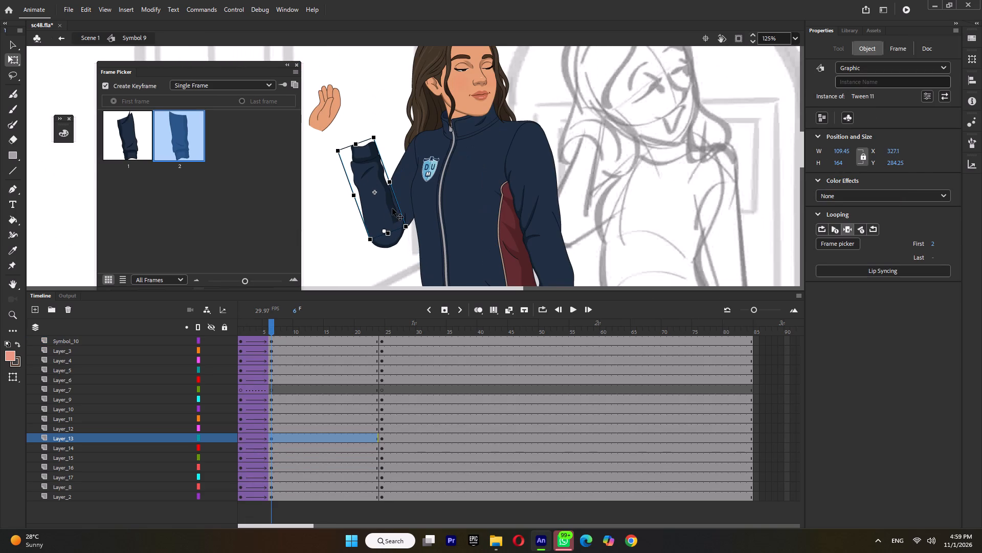
Open the sleeve's nested shape group and taper the lower end of its dark edge shadow toward the elbow corner.
scroll(397, 223, "up", 2, "ctrl")
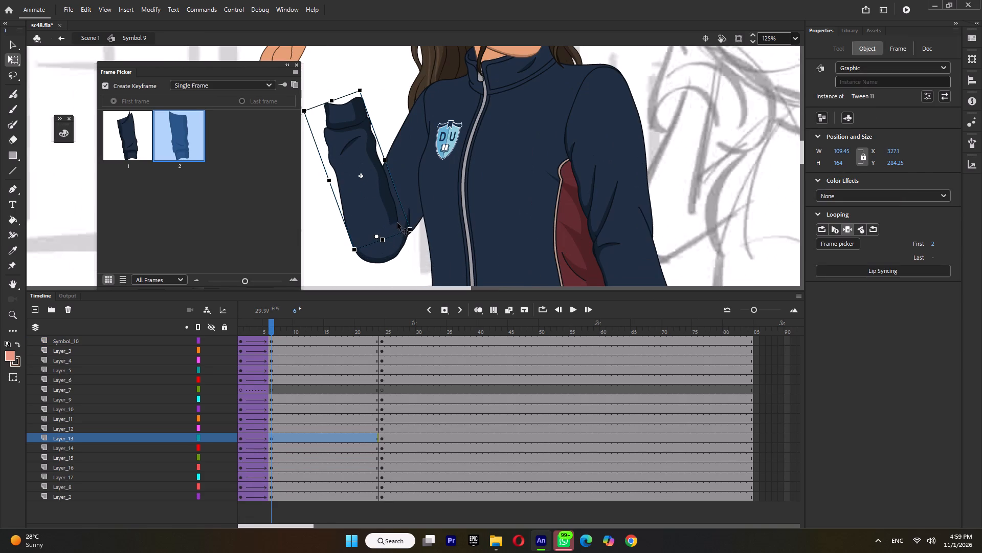
double_click(395, 212)
scroll(395, 217, "up", 5, "ctrl")
double_click(391, 214)
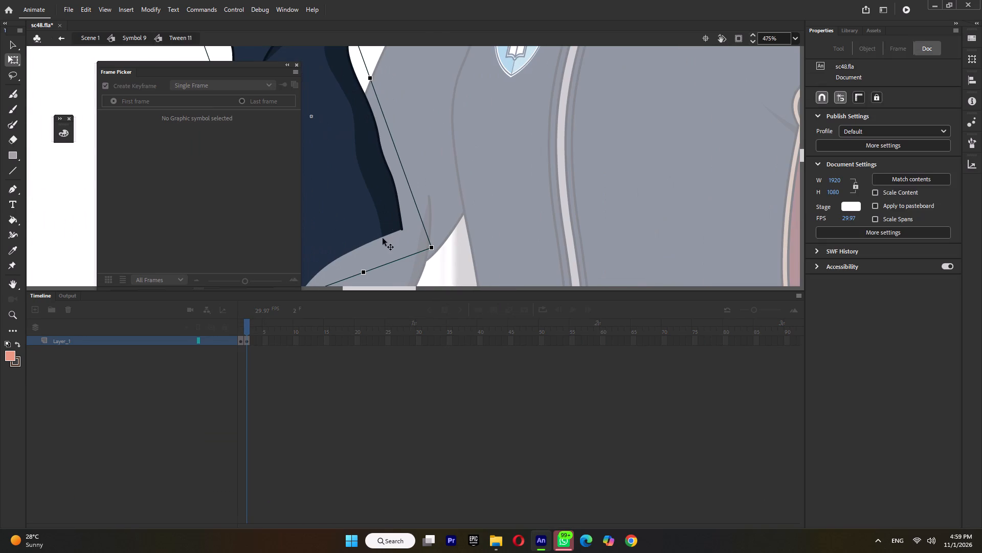
double_click(382, 235)
left_click_drag(383, 235, 403, 227)
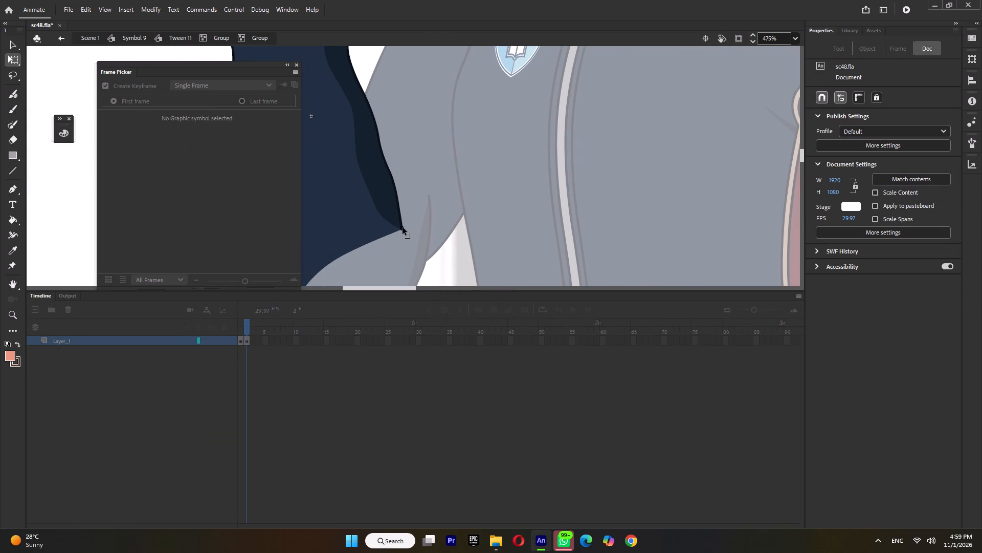
left_click_drag(403, 227, 402, 227)
left_click_drag(376, 203, 389, 196)
Narrow the middle and upper parts of the sleeve's edge shadow, compare frames 1 and 2, and return to Symbol 9.
left_click_drag(360, 160, 364, 154)
key("ctrl+z")
left_click(410, 144)
left_click_drag(356, 158, 367, 143)
left_click_drag(352, 107, 359, 102)
left_click_drag(359, 102, 359, 102)
scroll(380, 162, "down", 4, "ctrl")
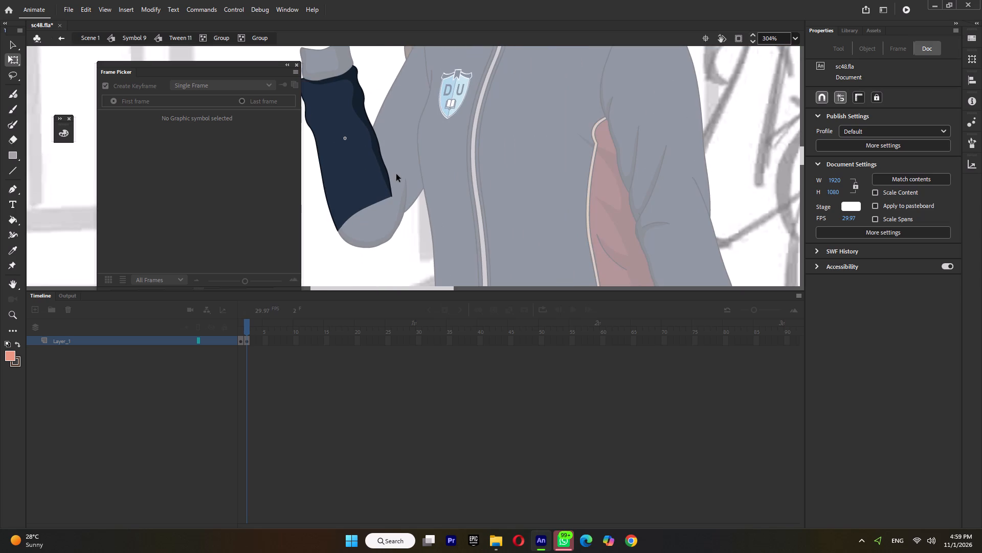
double_click(414, 118, "ctrl")
left_click(407, 121, "ctrl")
scroll(407, 124, "down", 2, "ctrl")
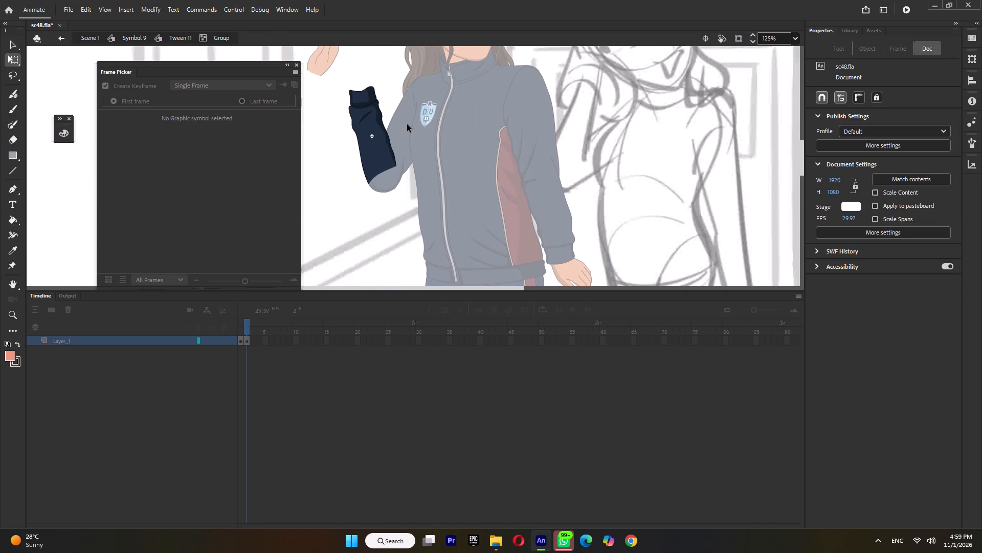
double_click(359, 180)
left_click(244, 331)
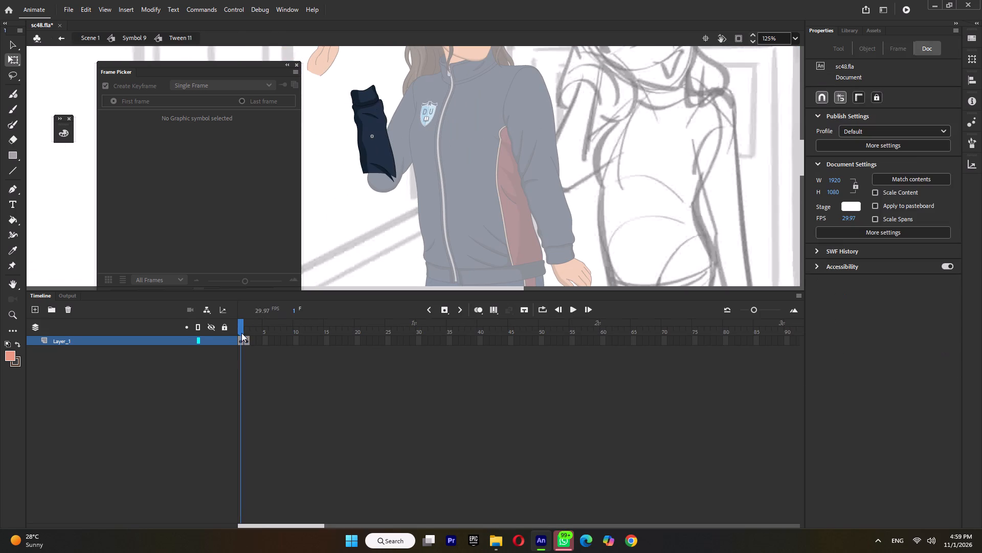
left_click(248, 330)
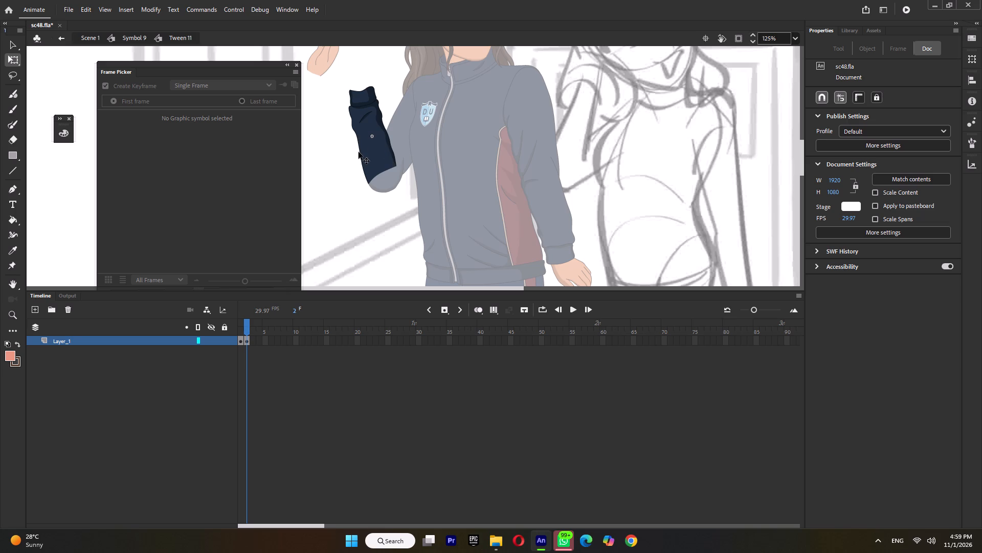
double_click(345, 179)
Rotate the forearm sleeve about the elbow so it folds across toward the chest badge.
left_click_drag(379, 79, 396, 84)
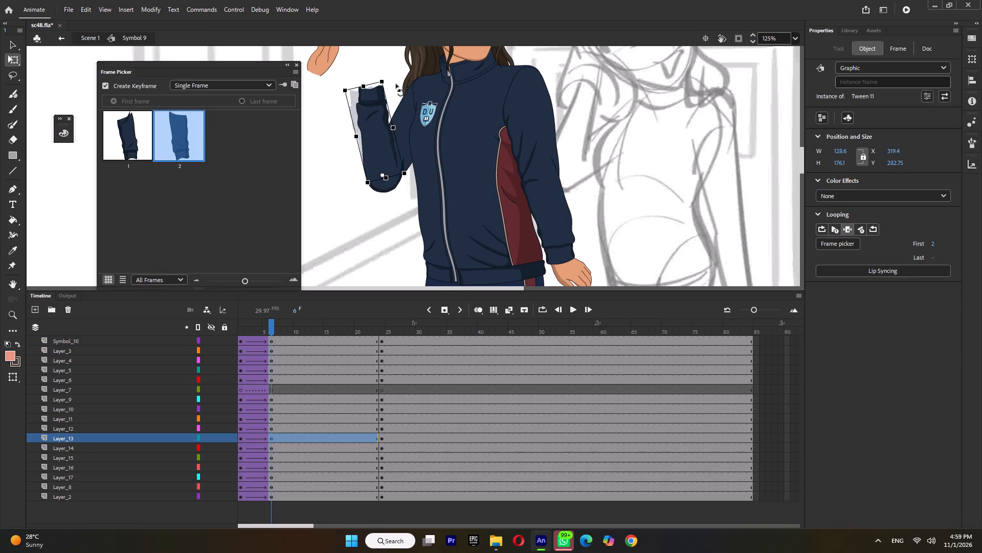
left_click_drag(396, 84, 431, 122)
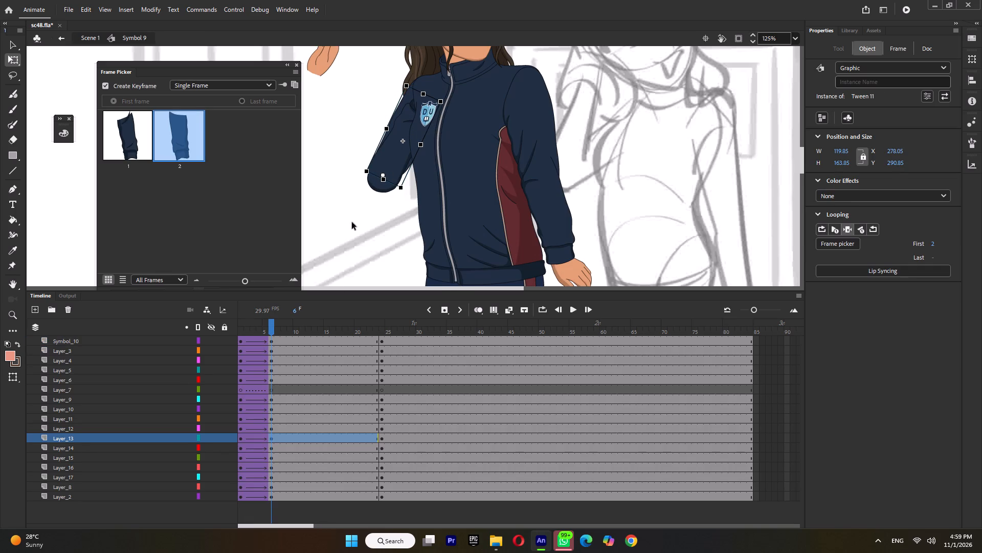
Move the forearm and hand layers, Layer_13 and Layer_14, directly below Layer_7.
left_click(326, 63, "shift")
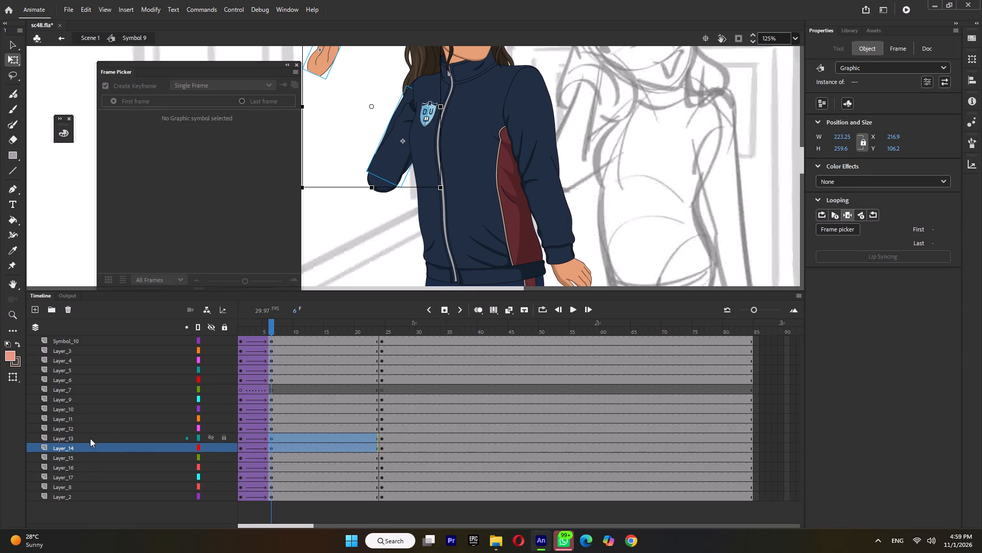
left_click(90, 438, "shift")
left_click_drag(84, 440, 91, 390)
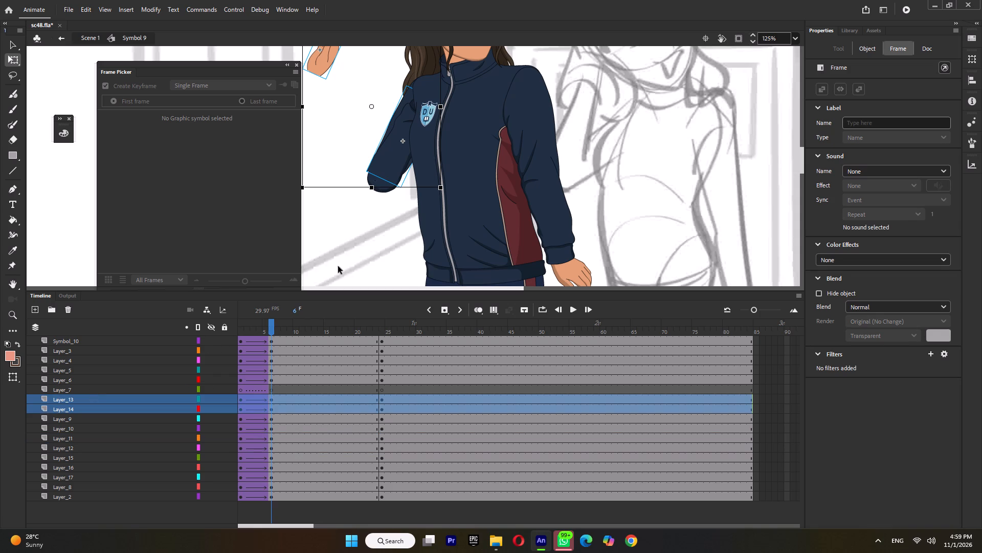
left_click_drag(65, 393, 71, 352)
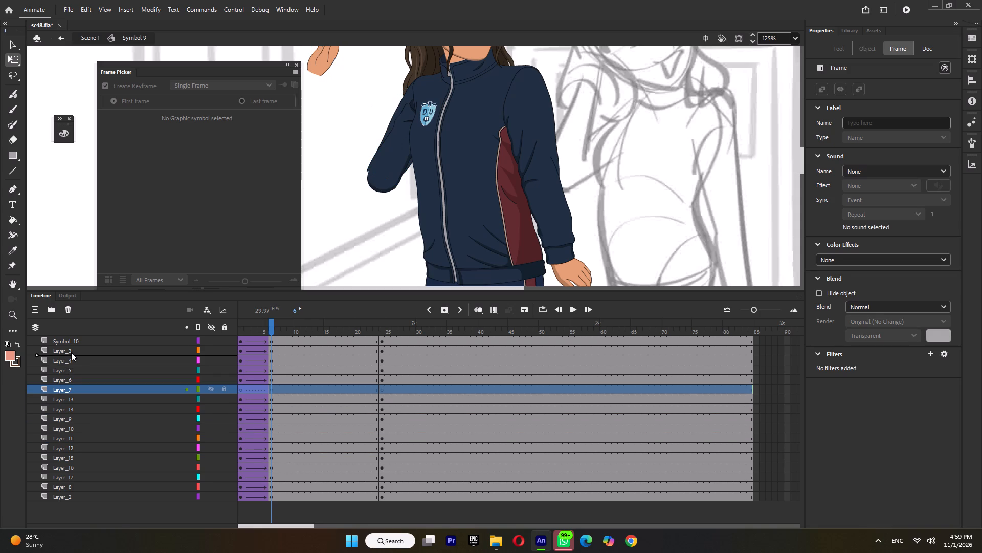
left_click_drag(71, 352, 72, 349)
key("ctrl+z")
Move the forearm and hand layers, Layer_13 and Layer_14, to the top of the layer stack above Symbol_10.
left_click(75, 400, "shift")
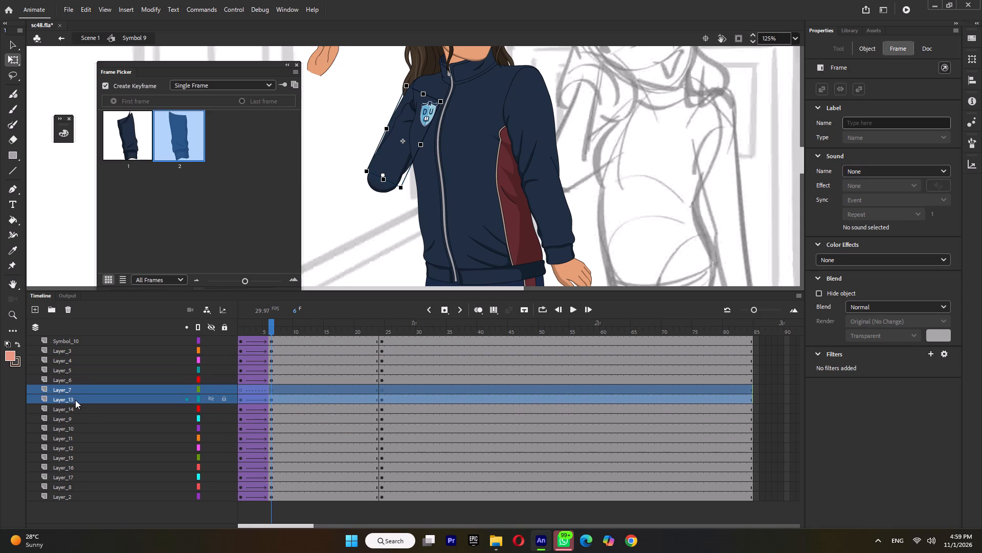
left_click(362, 158)
left_click(389, 162)
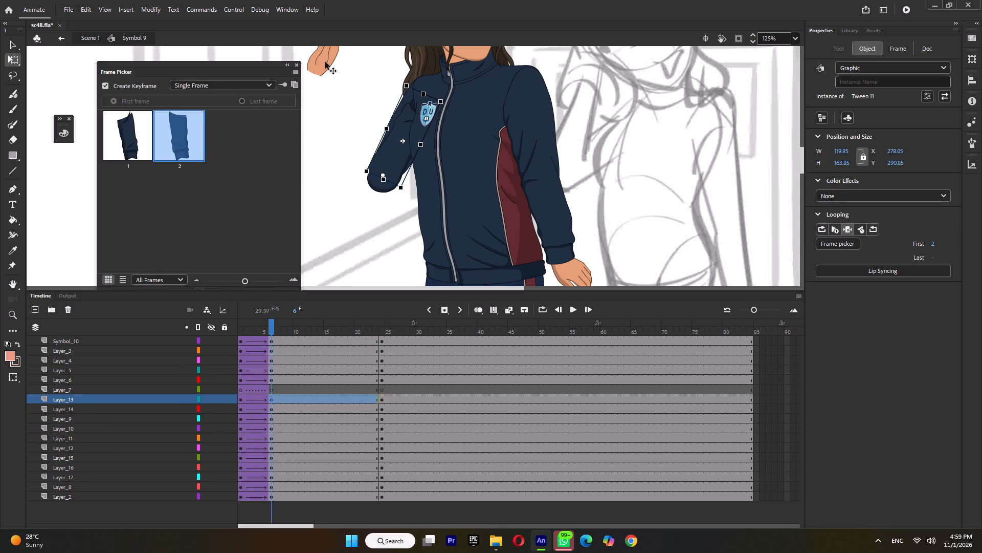
left_click(325, 62, "shift")
left_click(64, 400, "shift")
left_click_drag(71, 398, 73, 339)
left_click(358, 228)
Align the forearm sleeve with the elbow by shifting it to X 275.6, Y 292.75.
left_click(410, 138)
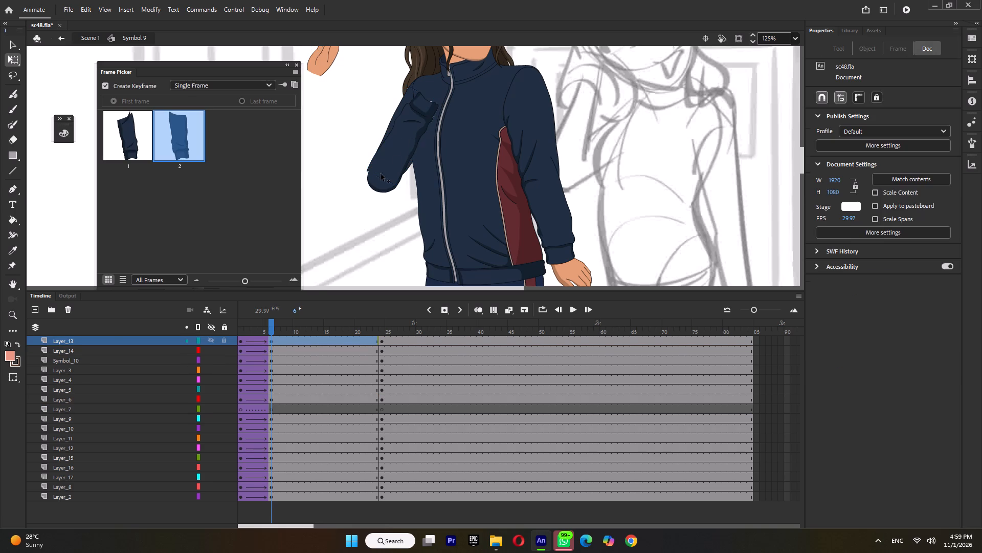
scroll(381, 174, "up", 7, "ctrl")
left_click_drag(394, 150, 403, 164)
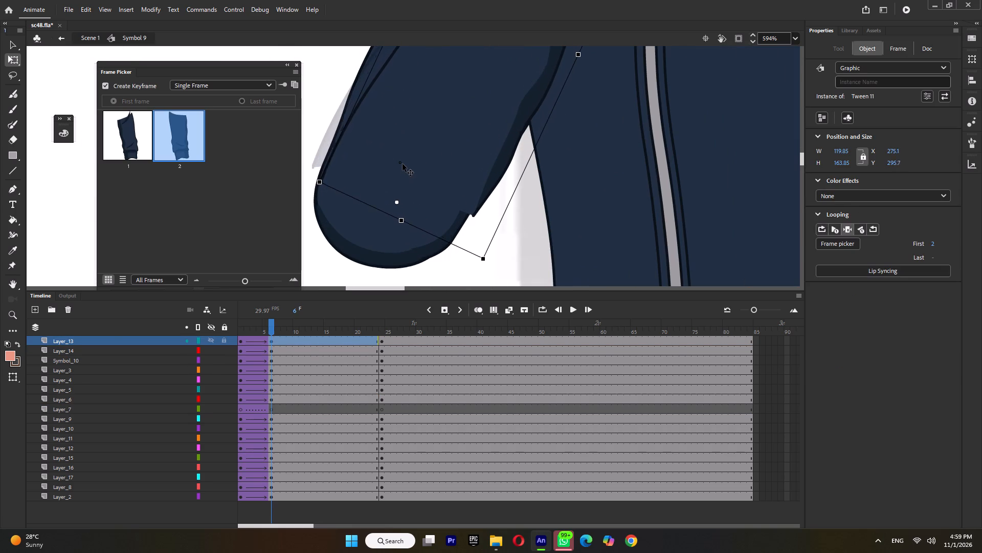
left_click_drag(403, 164, 401, 156)
scroll(397, 199, "down", 2, "ctrl")
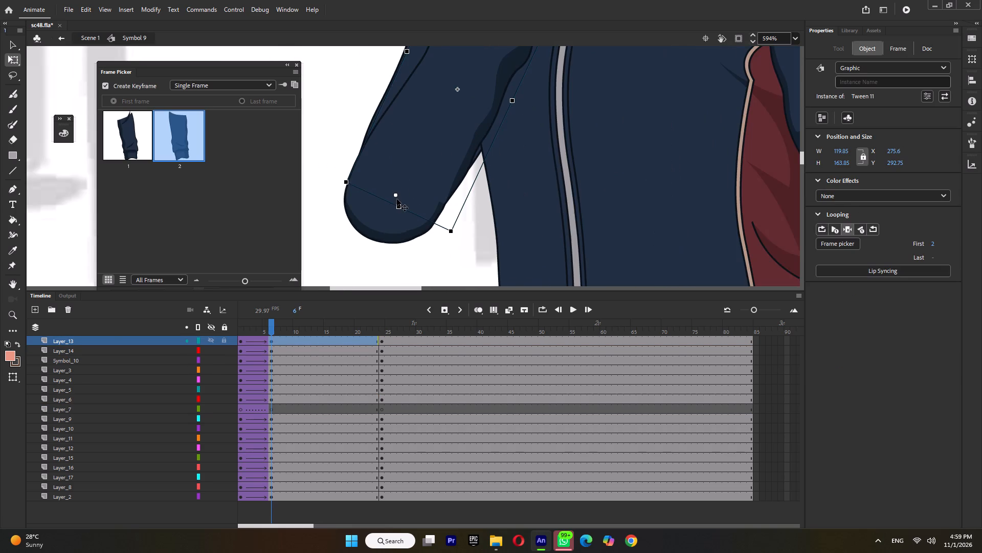
Inside the Tween 11 forearm sleeve, pull the fill's outer elbow corner inward and trim the protruding dark outline back up the edge.
double_click(417, 152)
scroll(352, 163, "up", 2, "ctrl")
double_click(352, 176)
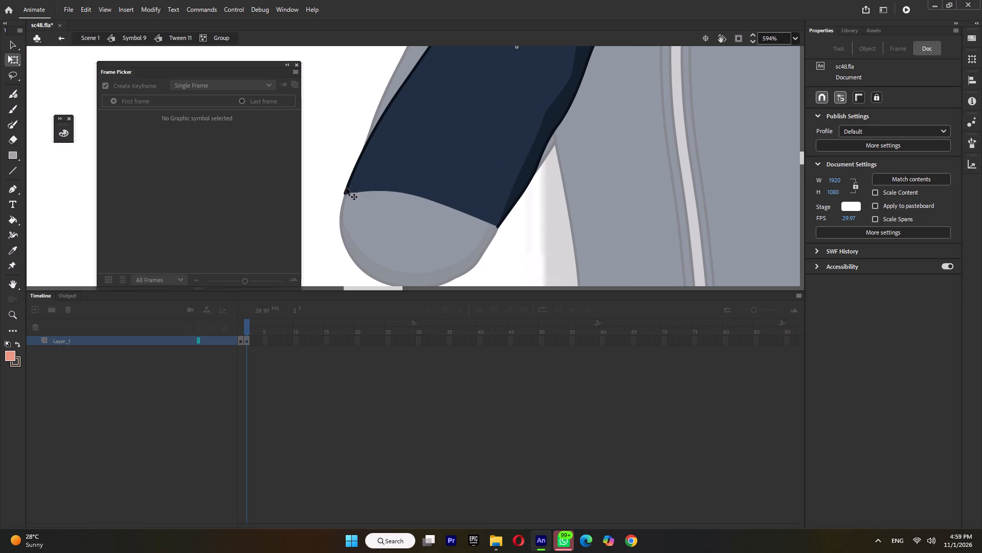
double_click(345, 192)
left_click_drag(345, 192, 356, 167)
left_click_drag(356, 167, 352, 154)
left_click(348, 185)
key("Delete")
left_click(347, 176)
key("Delete")
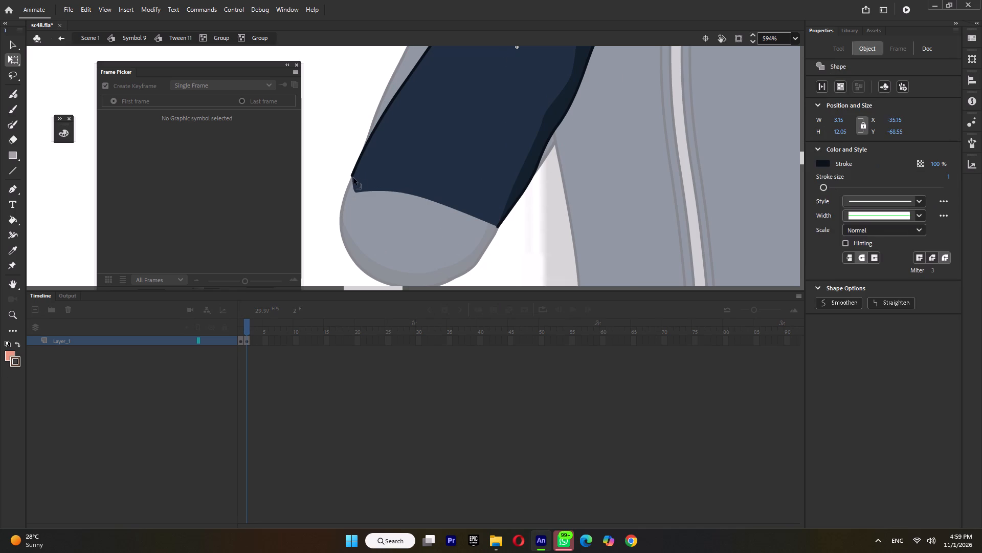
left_click_drag(353, 174, 360, 164)
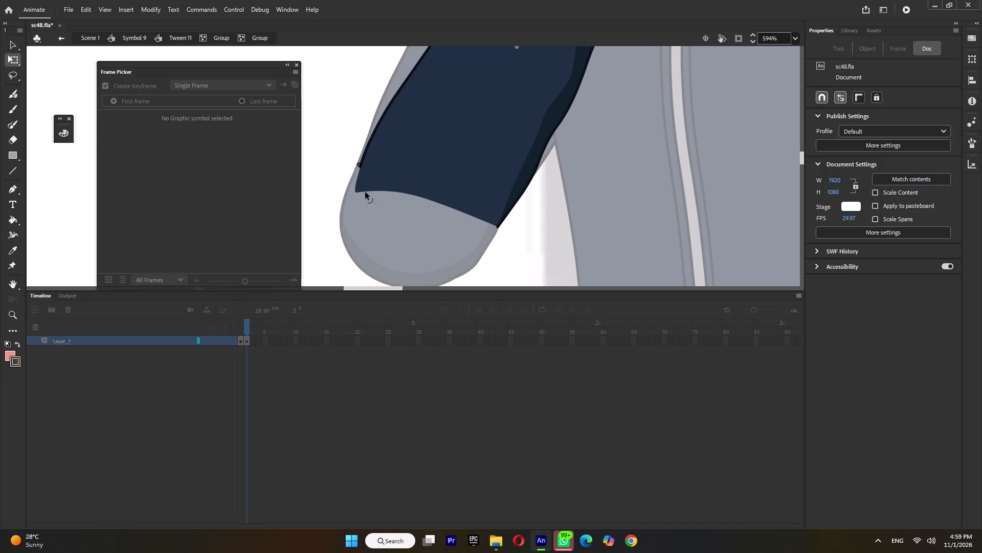
Bulge the sleeve fill's open end out over the elbow, tuck its outer corner further inward, and return to Symbol 9.
left_click_drag(418, 197, 417, 237)
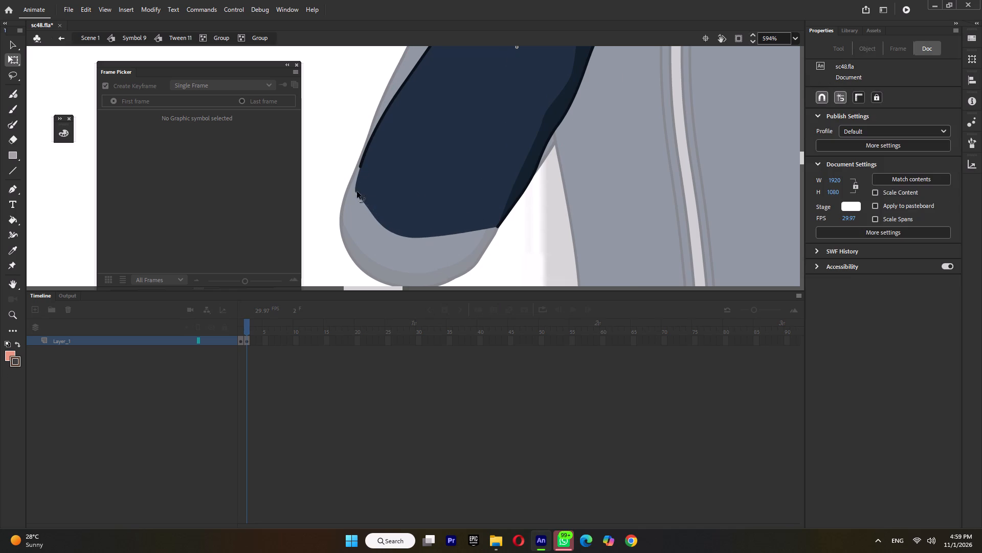
left_click_drag(356, 191, 362, 176)
double_click(321, 153)
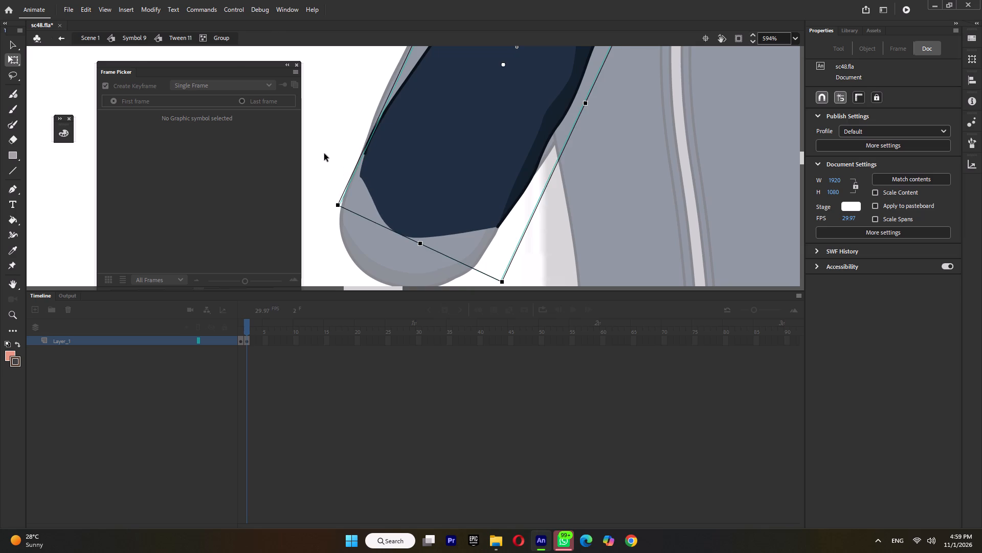
scroll(324, 154, "down", 4, "ctrl")
double_click(324, 154)
scroll(359, 194, "down", 4, "ctrl")
double_click(362, 228)
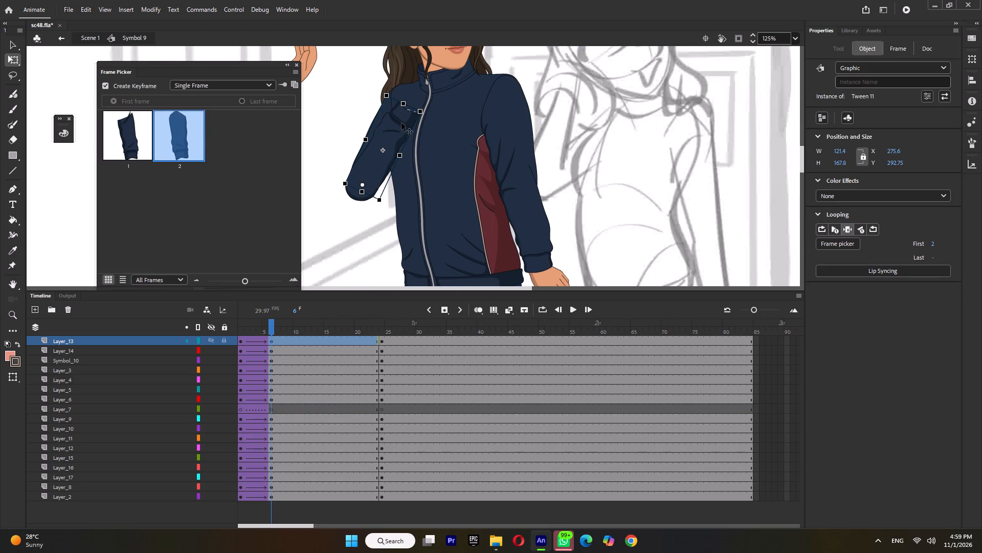
Shorten the forearm sleeve slightly from its cuff end, to about 122.4 wide and 165.7 high.
left_click_drag(404, 102, 399, 107)
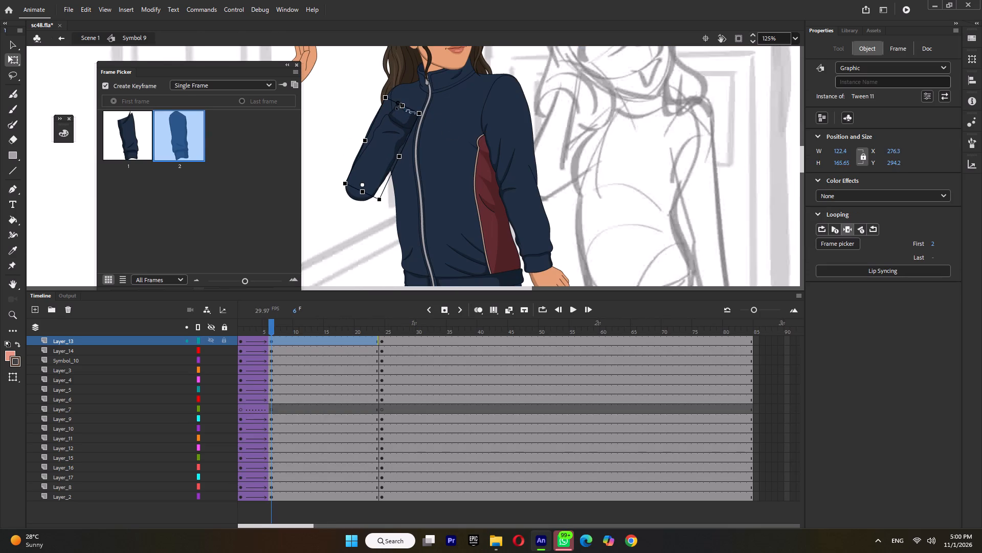
left_click_drag(399, 107, 399, 108)
In the torso symbol Tween 4, move frame 5's DU badge across the zipper to X 16.65, Y -65.45.
double_click(431, 98)
scroll(413, 118, "up", 3, "ctrl")
left_click(397, 126)
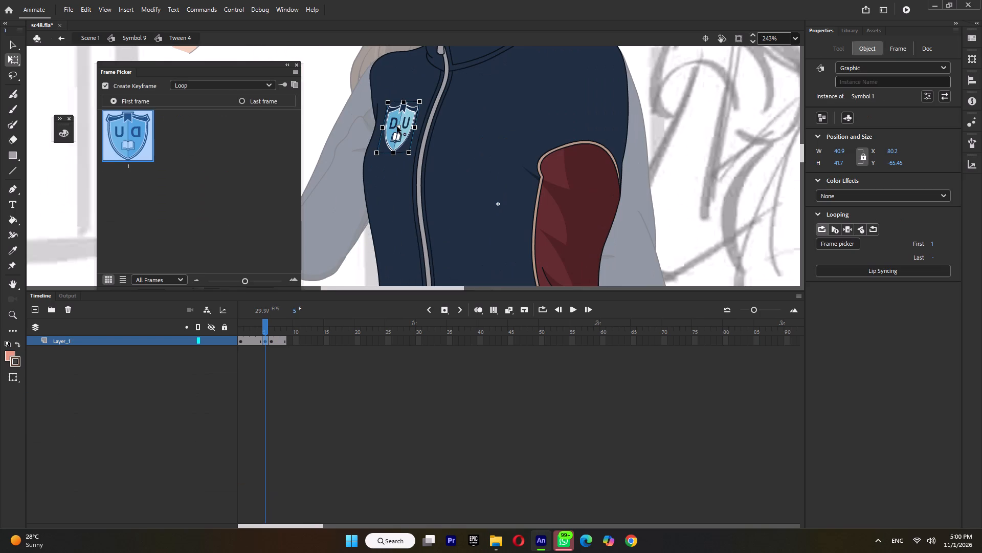
left_click_drag(399, 138, 472, 144)
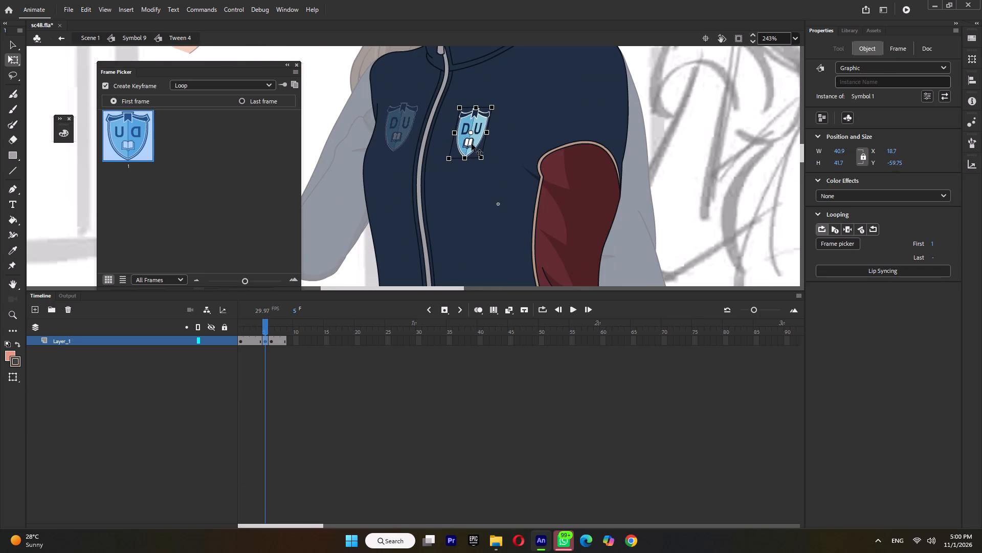
left_click_drag(472, 144, 473, 141)
At frame 4 of Tween 4, move the DU badge across the zipper to X 18.65, Y -59.2.
left_click(262, 327)
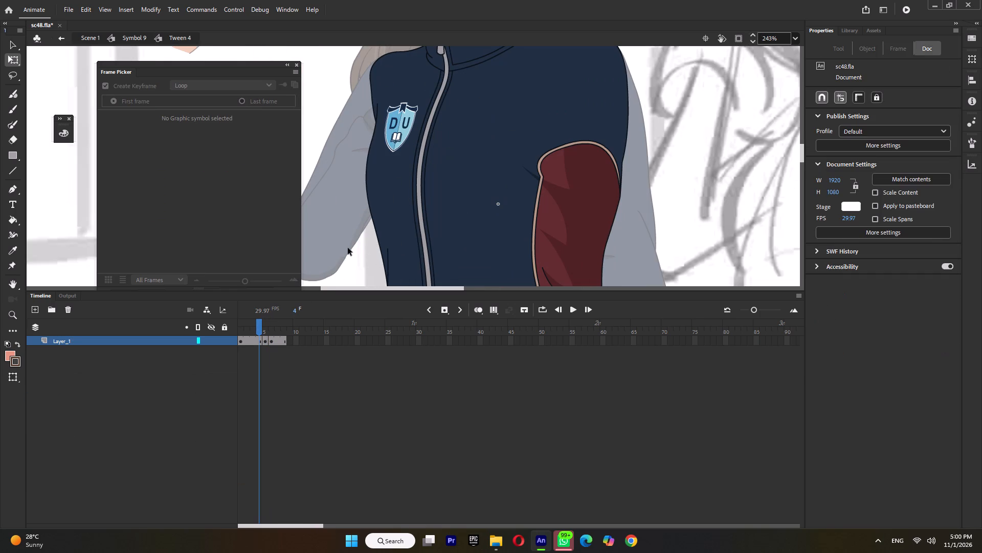
left_click(402, 133)
left_click_drag(396, 137, 476, 143)
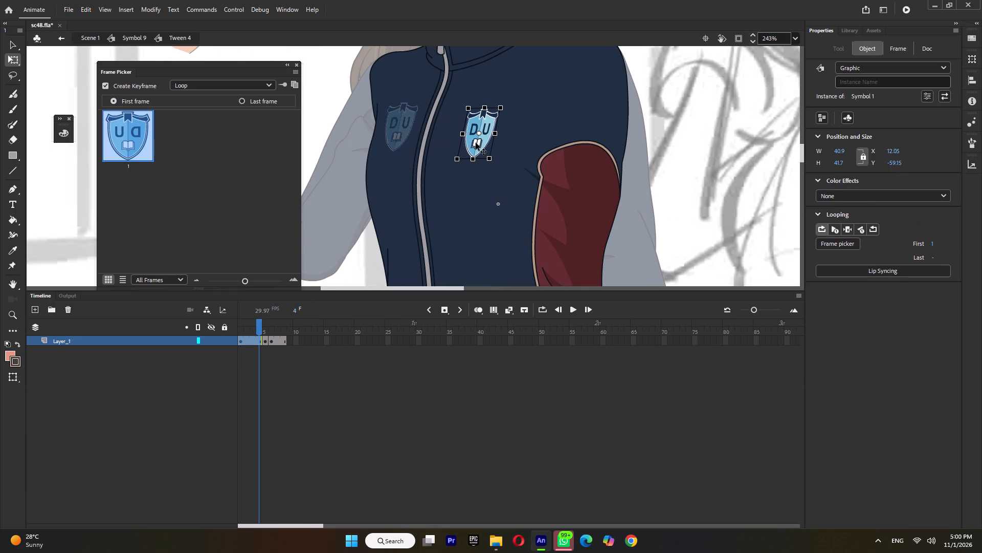
left_click_drag(476, 143, 474, 143)
left_click(264, 330)
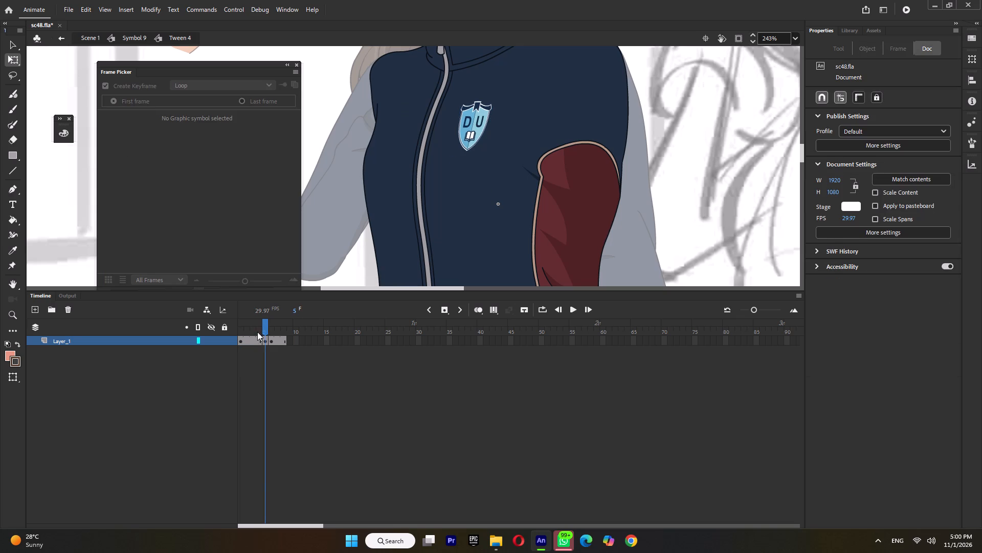
left_click(256, 332)
left_click(471, 144)
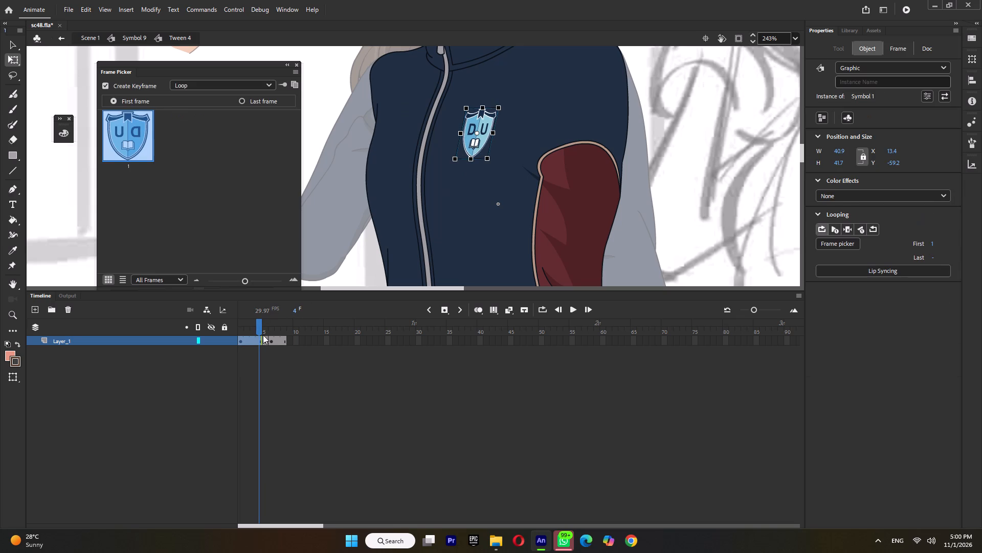
left_click_drag(694, 140, 689, 142)
left_click(470, 139)
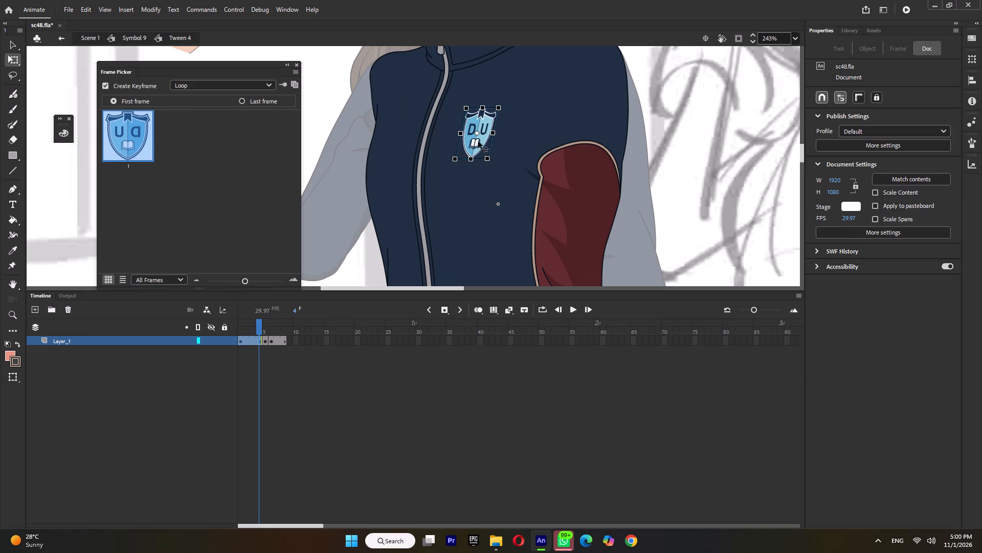
left_click_drag(478, 141, 471, 145)
Enlarge the frame 4 DU badge to about 47.5 wide and 46.4 high.
scroll(480, 124, "up", 3, "ctrl")
left_click(483, 124)
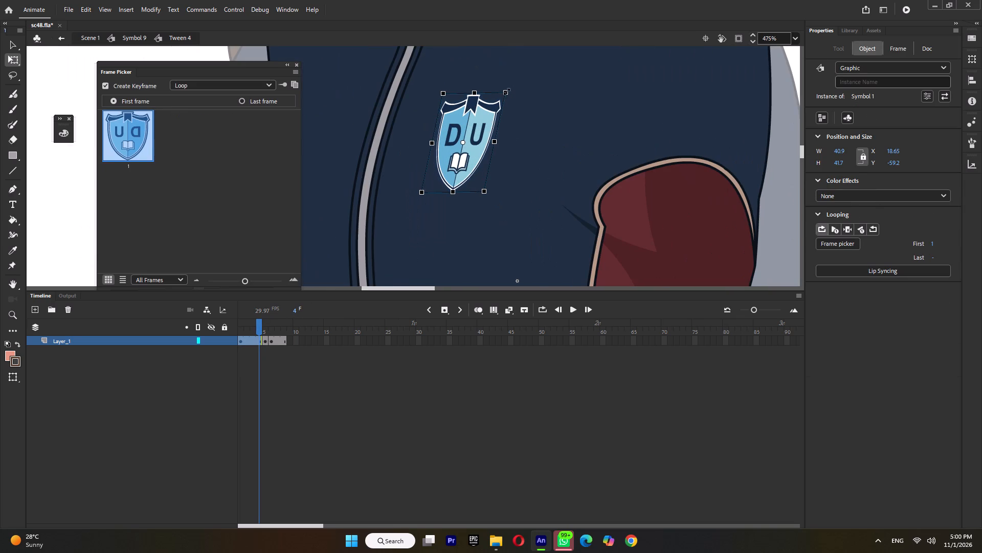
left_click_drag(505, 93, 512, 87, "shift")
left_click(497, 89)
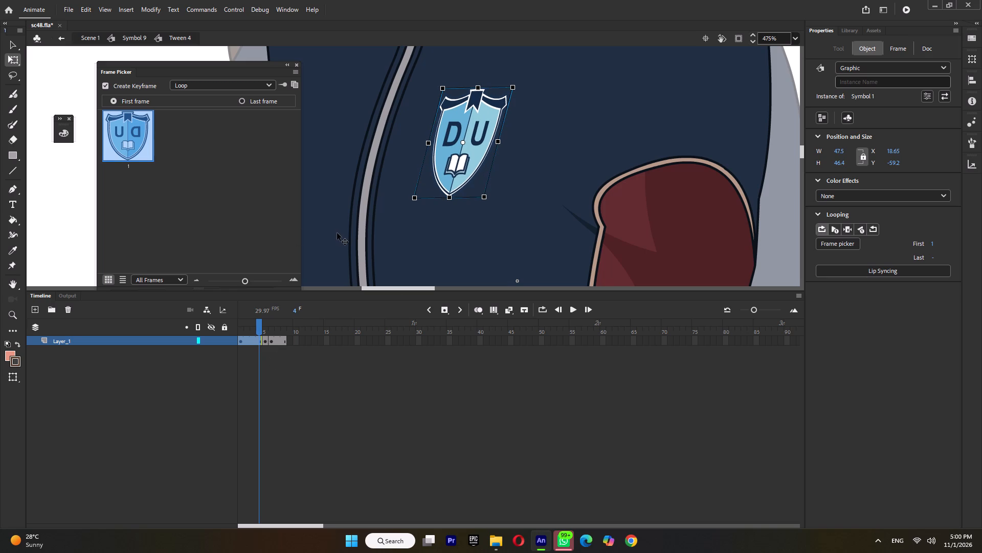
Replace the DU badge at frame 5 with a copy of the enlarged frame 4 badge, pasted in place.
key("ctrl+c")
left_click(263, 330)
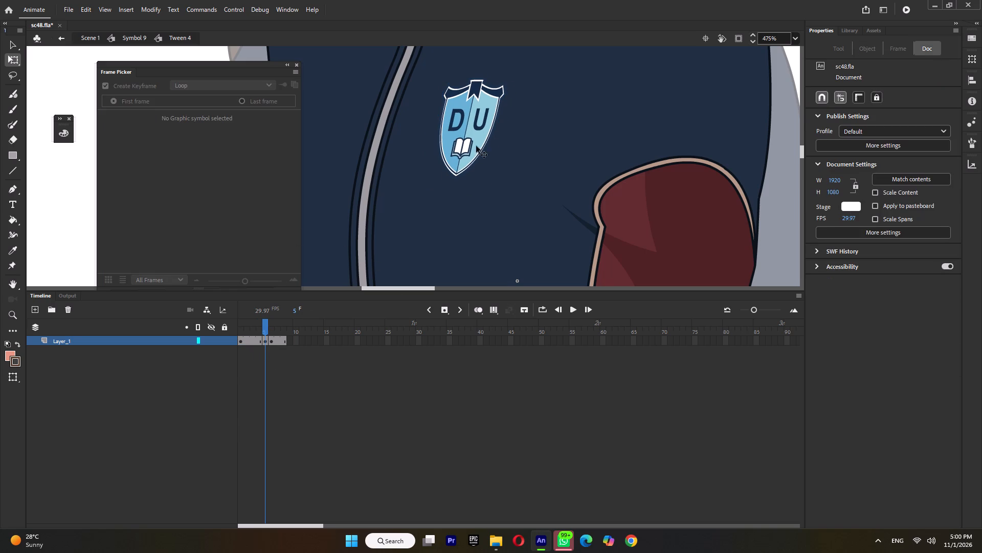
left_click(488, 139)
key("Delete")
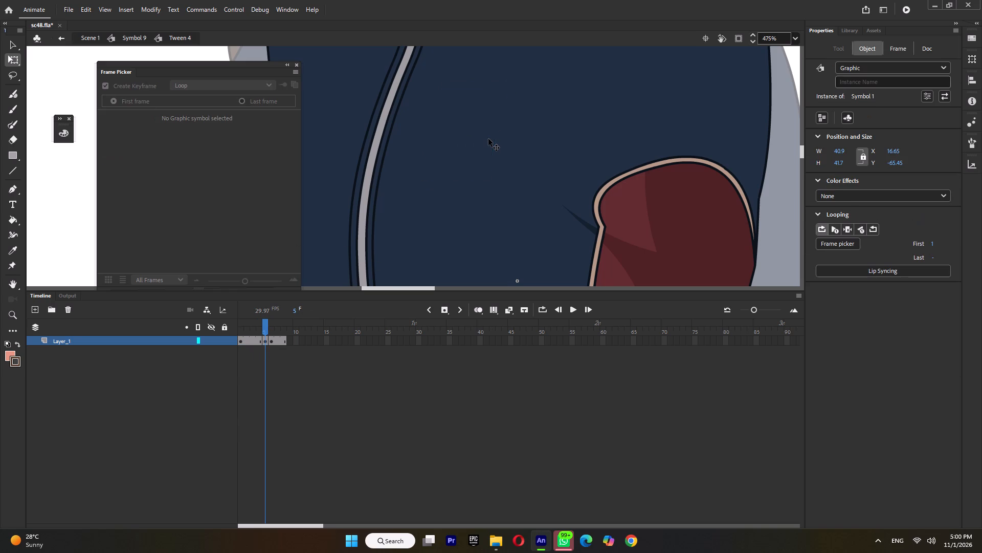
key("ctrl+shift+v")
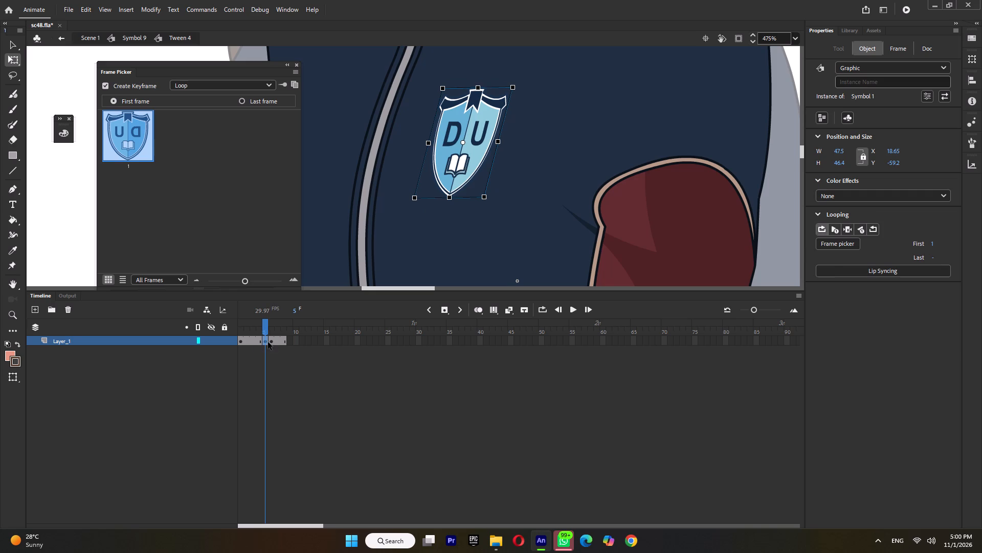
Replace the DU badge at frame 6 with the copied enlarged badge pasted in place, and return to Symbol 9.
left_click(271, 341)
scroll(453, 158, "down", 4, "ctrl")
left_click(680, 140)
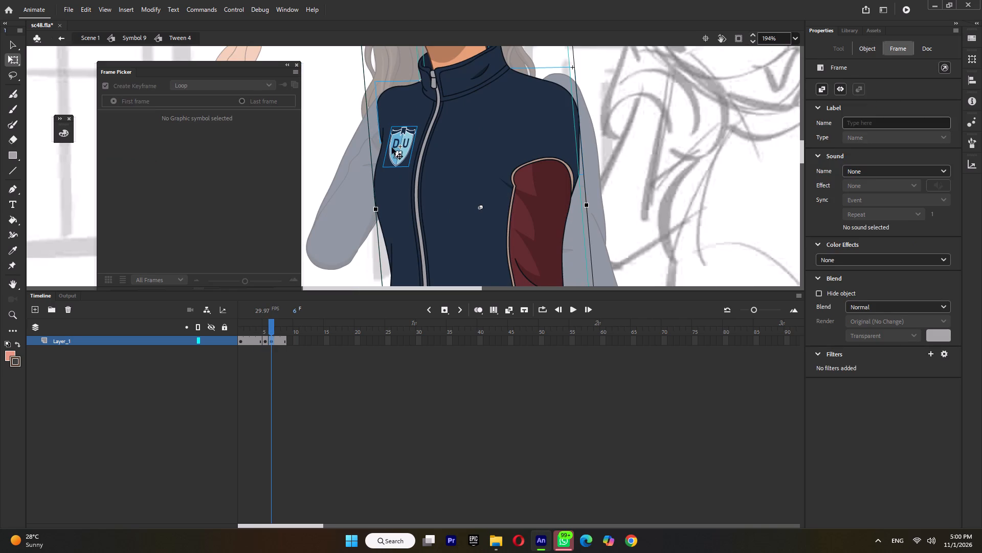
left_click(388, 145)
left_click(337, 131)
left_click(401, 149)
key("Delete")
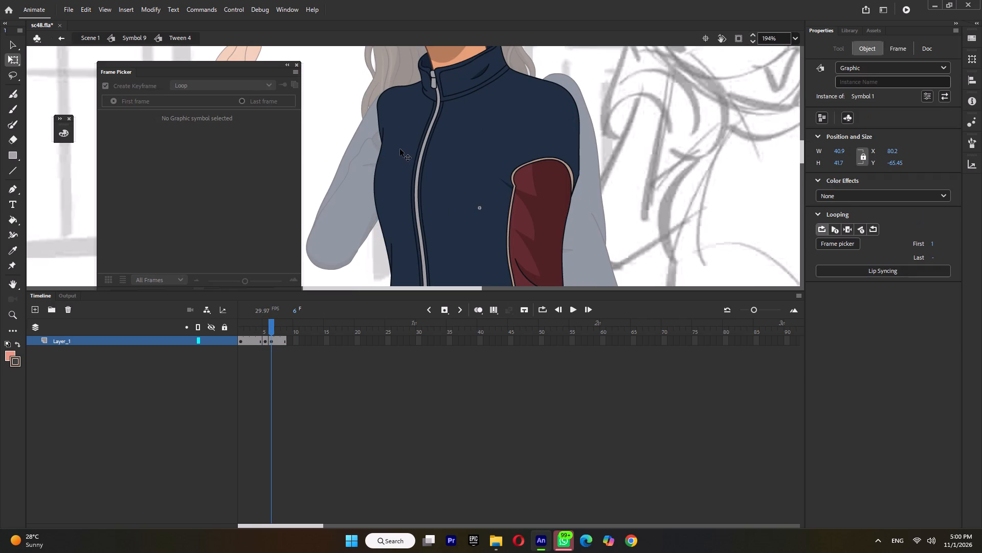
key("ctrl+shift+v")
double_click(660, 148)
scroll(661, 187, "down", 4, "ctrl")
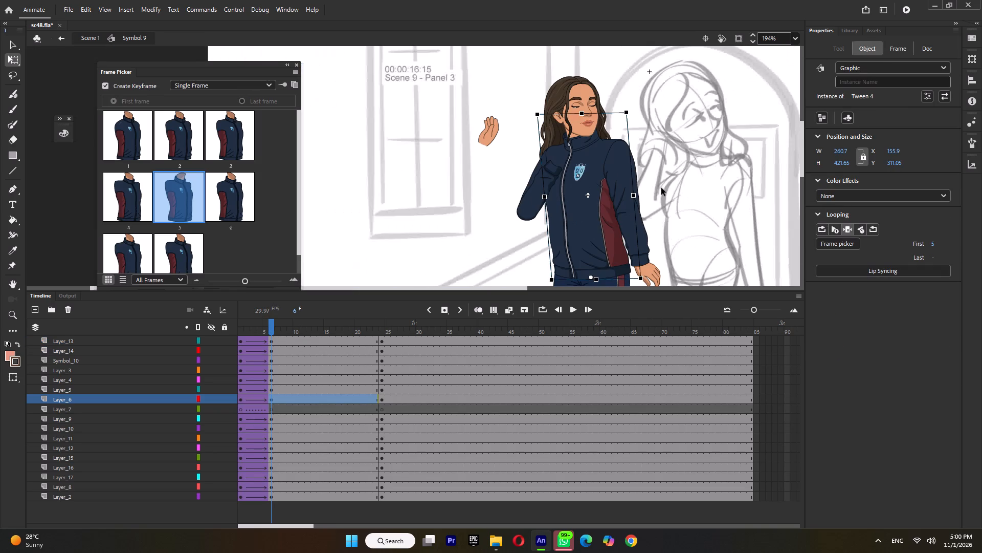
Scrub the opening frames of Symbol 9 and examine the girl's overall pose at frame 6 against the background sketch.
left_click_drag(252, 327, 229, 338)
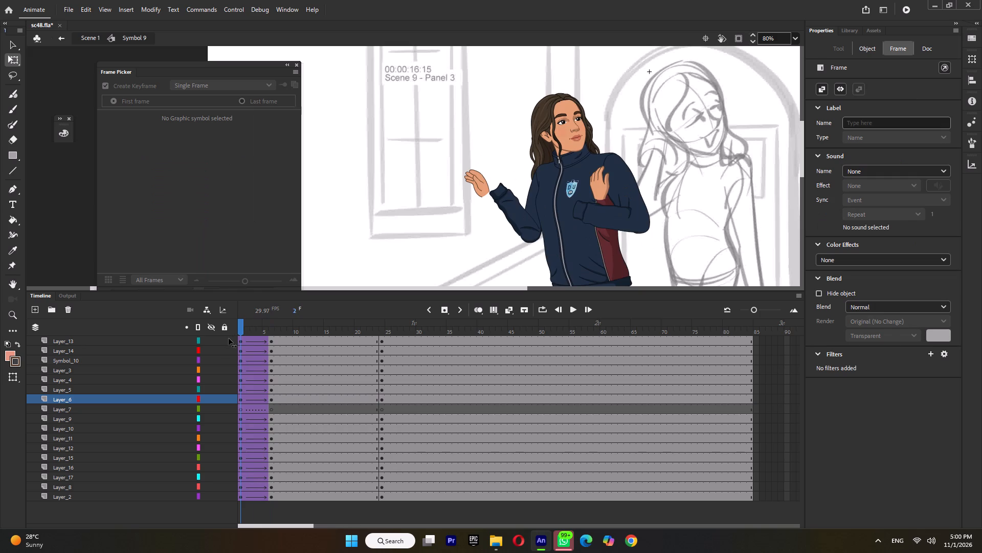
left_click_drag(229, 338, 295, 337)
left_click(272, 331)
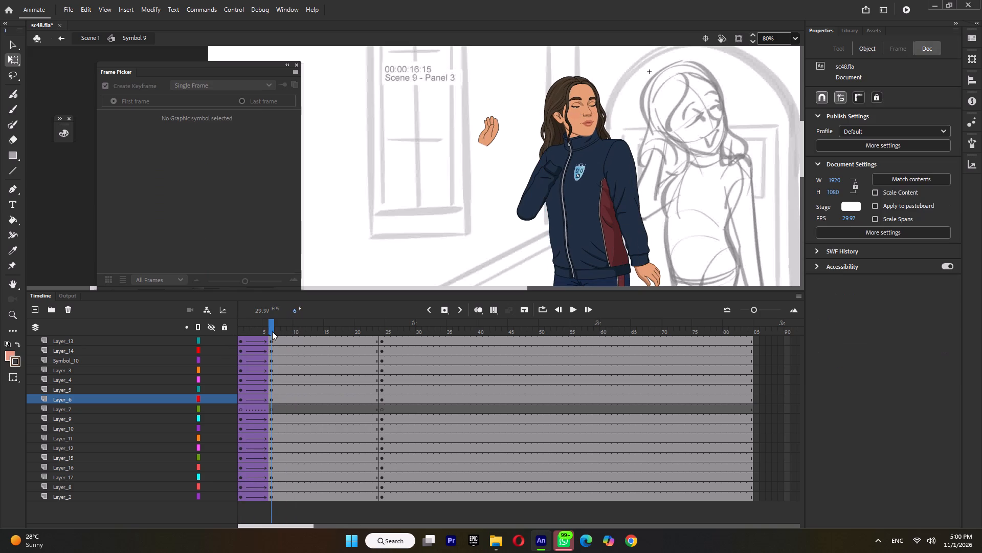
left_click(498, 128)
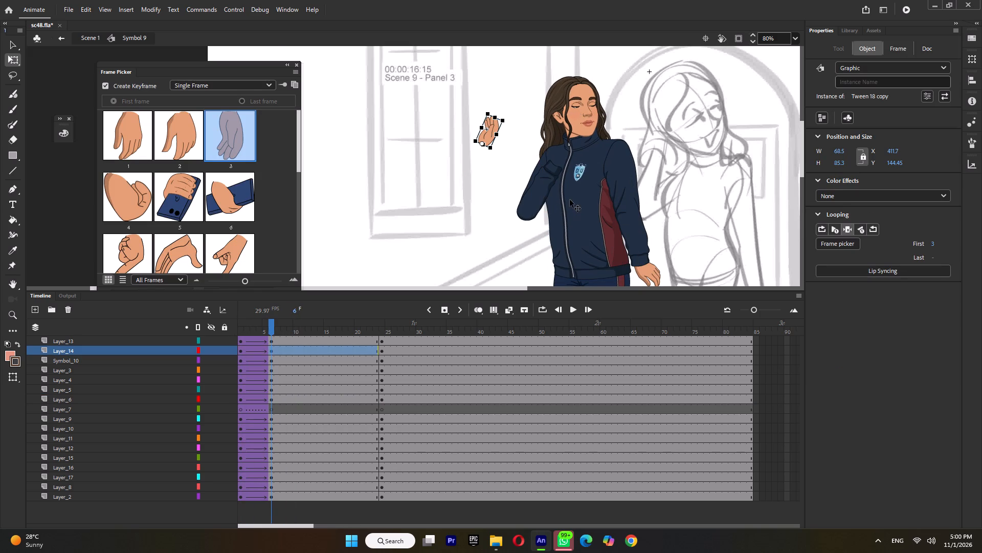
scroll(571, 187, "down", 5, "ctrl")
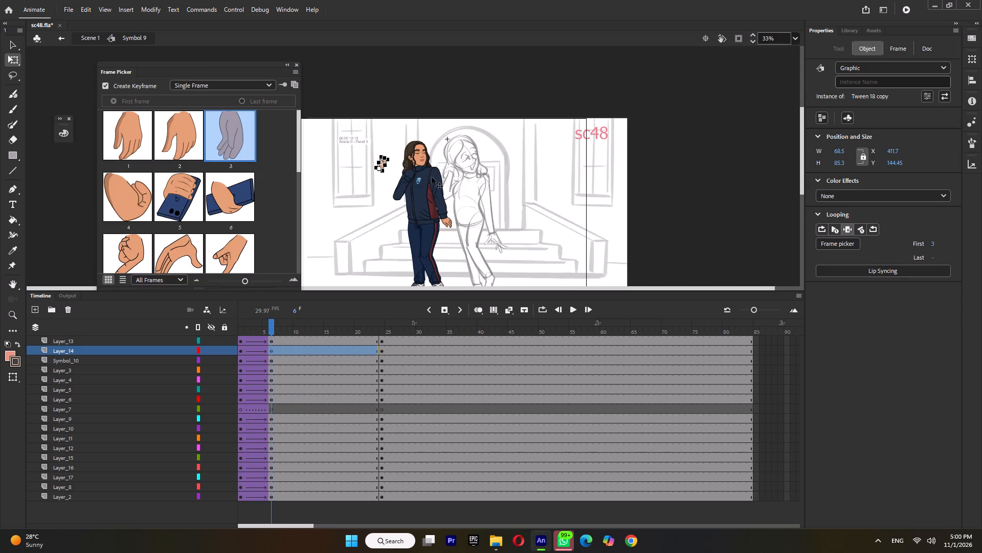
left_click_drag(466, 136, 366, 192)
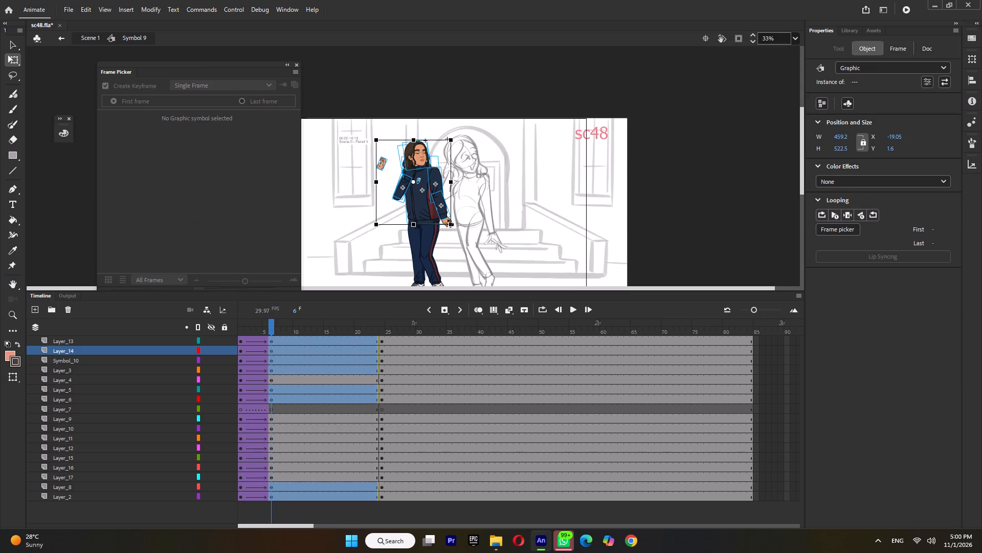
left_click(446, 219, "shift")
left_click_drag(471, 204, 444, 224, "shift")
scroll(427, 184, "up", 3, "ctrl")
left_click(480, 200)
left_click(419, 227)
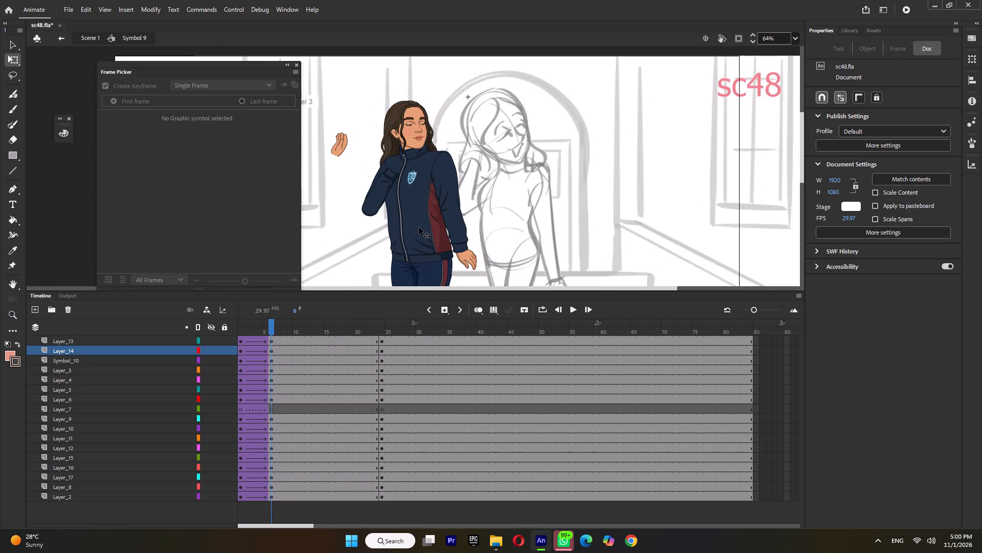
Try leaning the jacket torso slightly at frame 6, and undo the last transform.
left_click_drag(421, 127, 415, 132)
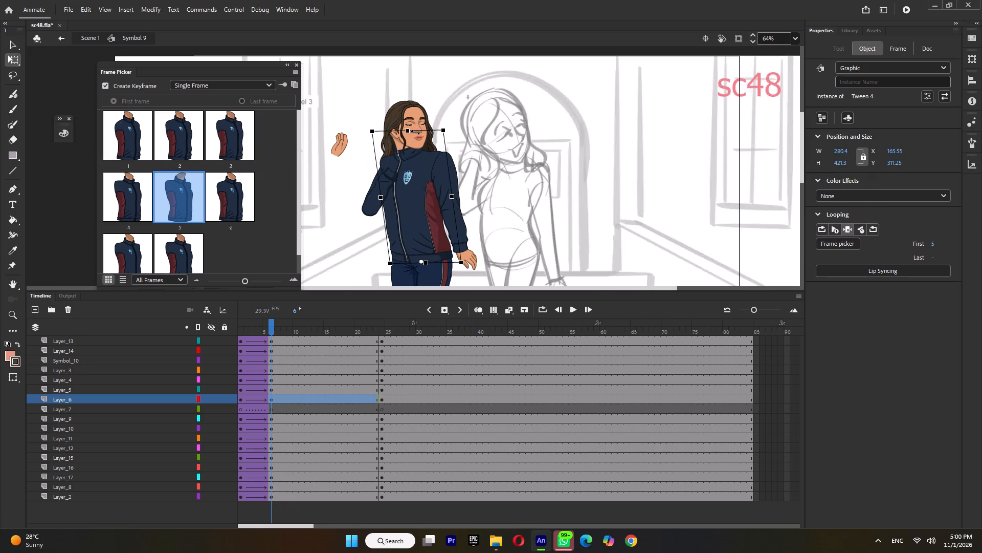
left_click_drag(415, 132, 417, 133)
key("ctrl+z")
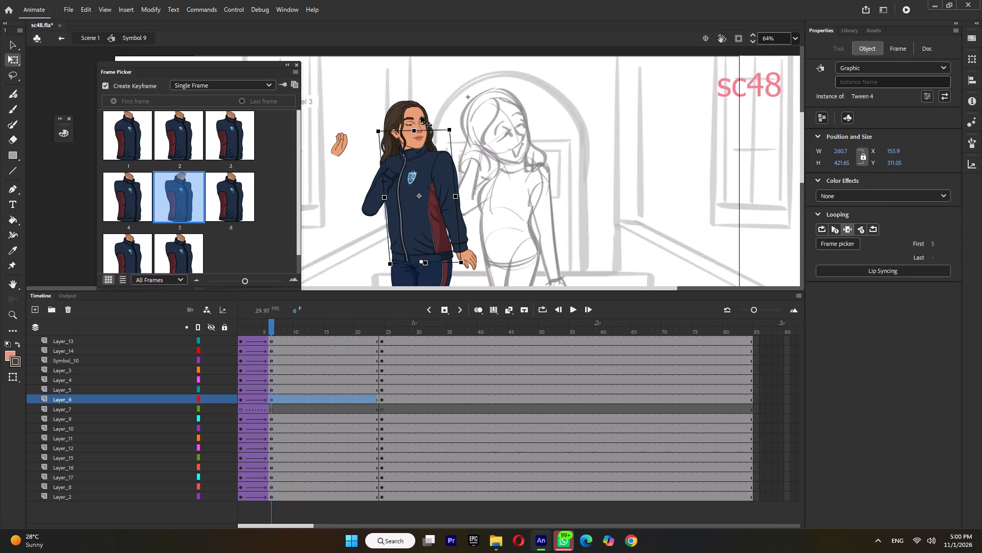
Save the document.
key("ctrl+s")
Try several hand poses on the detached hand at frame 6 and set it to the closed-hand pose, frame 13.
left_click(343, 150)
left_click(122, 147)
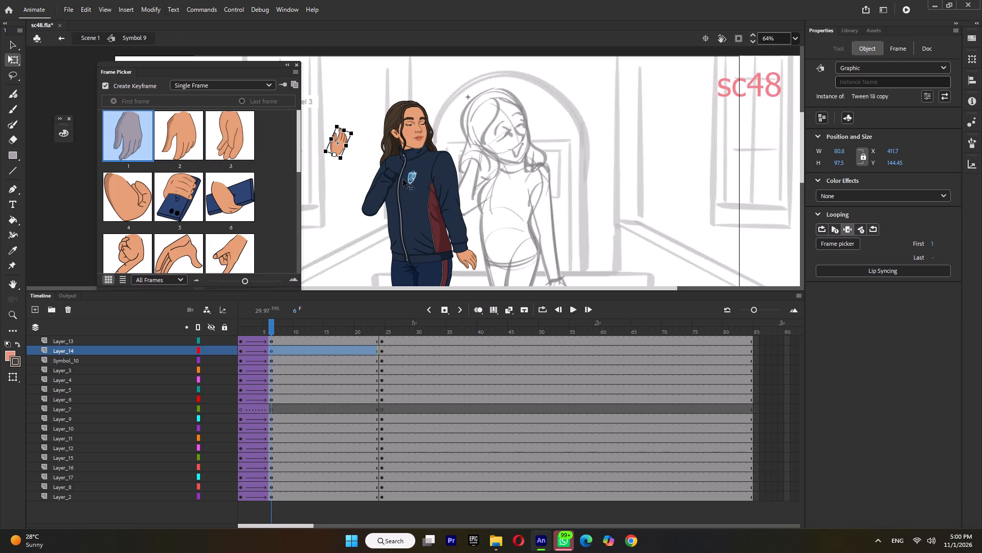
scroll(176, 244, "down", 7)
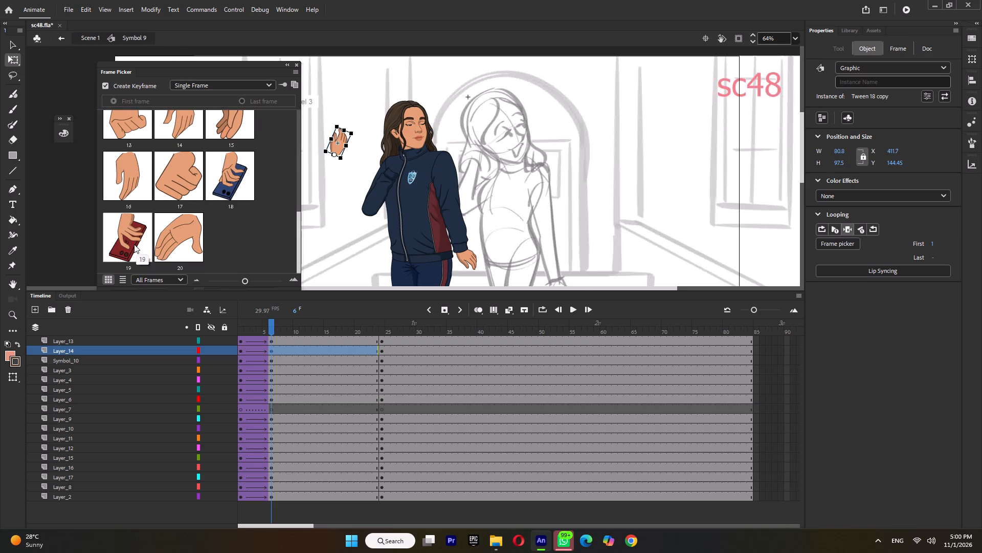
left_click(134, 244)
left_click(266, 182)
left_click(234, 180)
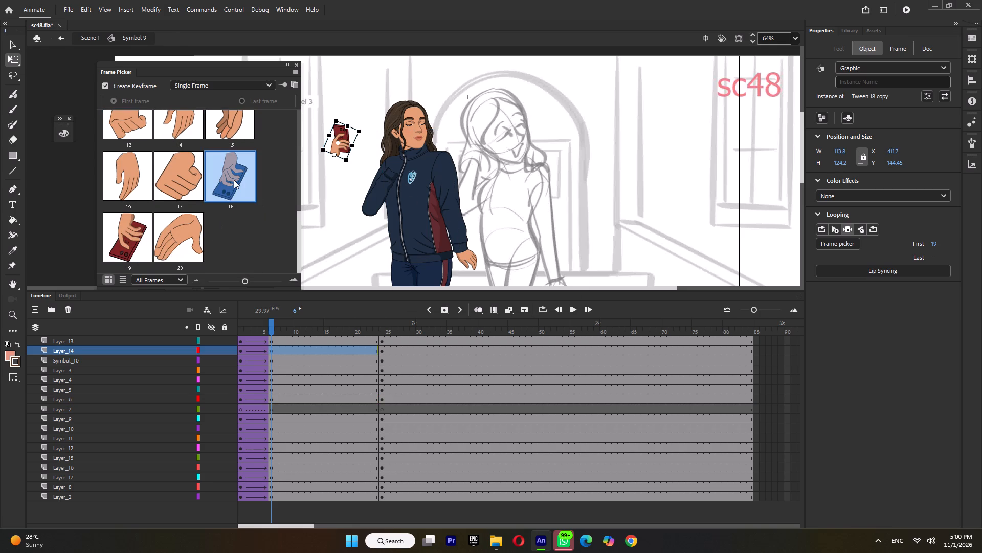
left_click(139, 173)
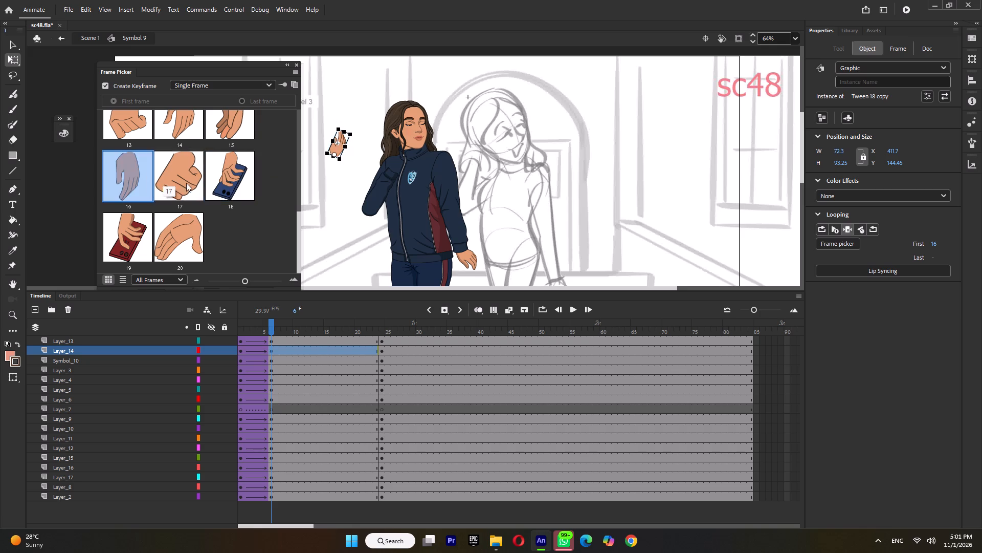
left_click(189, 183)
scroll(193, 190, "up", 1)
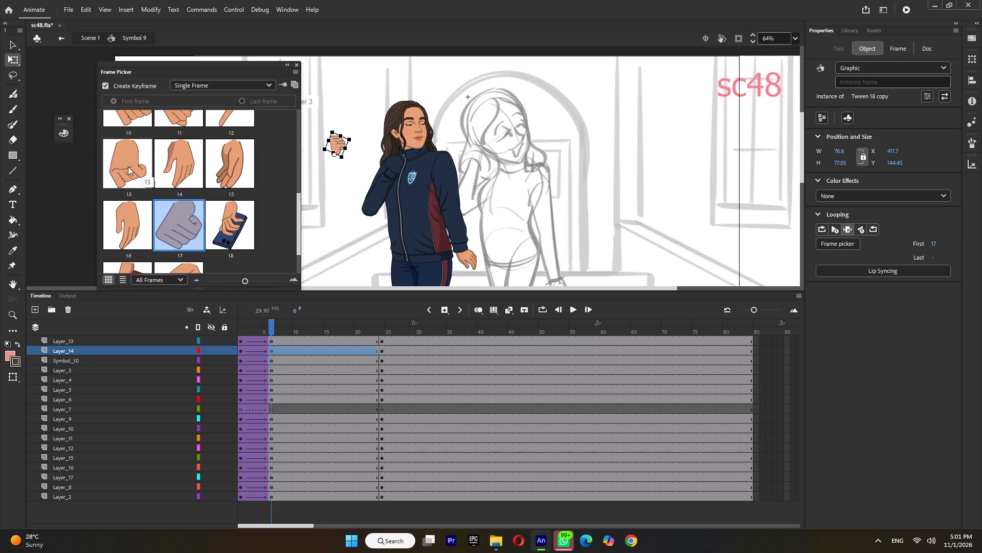
left_click(128, 166)
Move the closed hand onto the raised forearm's cuff and rotate it clockwise so it rests against the girl's chest.
scroll(333, 151, "up", 5, "ctrl")
left_click_drag(338, 149, 519, 201)
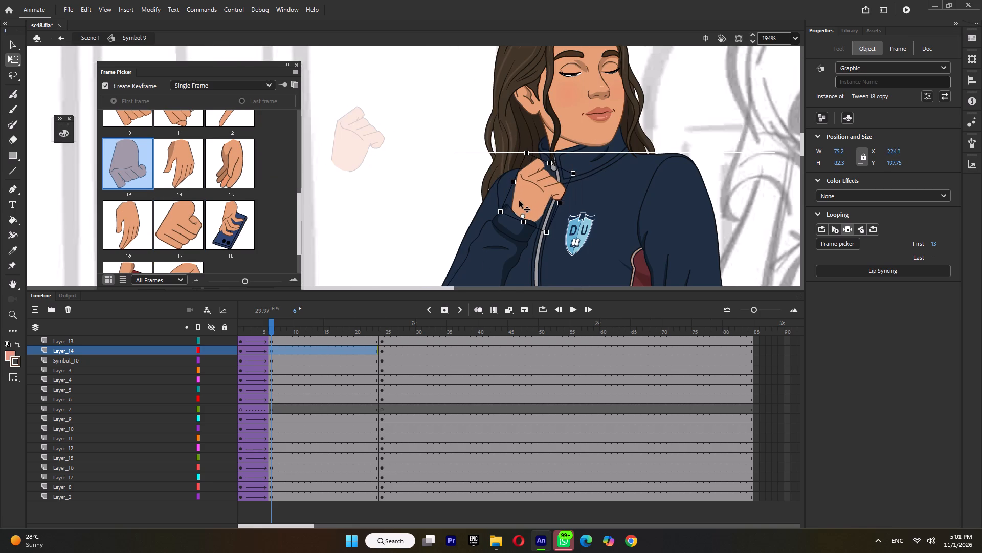
left_click_drag(519, 201, 517, 202)
left_click_drag(576, 179, 589, 206)
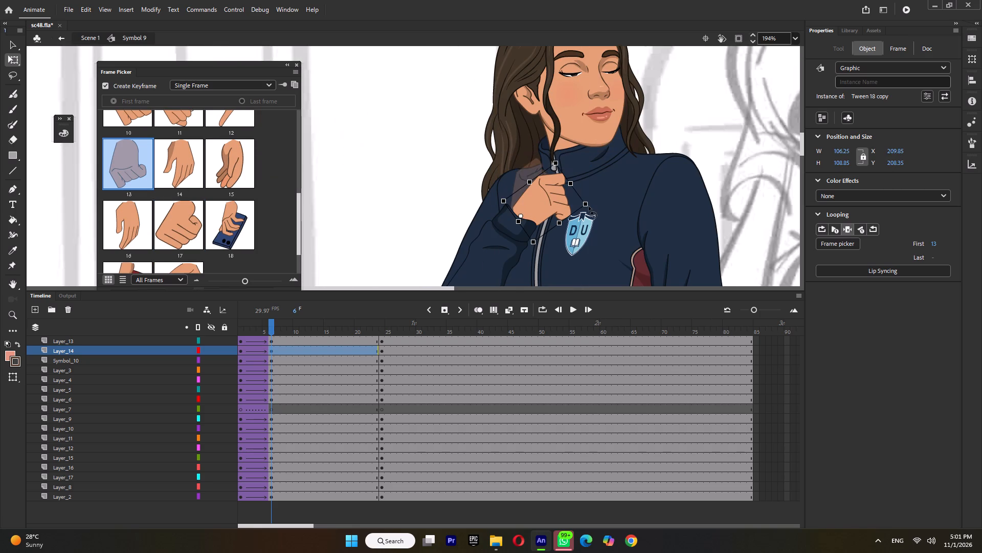
left_click_drag(589, 206, 588, 206)
left_click(550, 198)
Save the document.
scroll(546, 198, "down", 9, "ctrl")
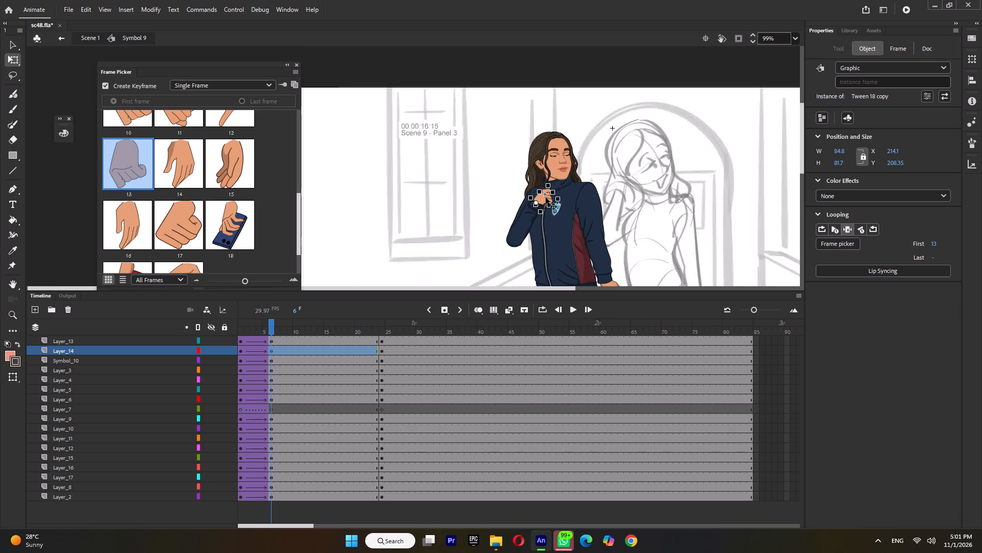
scroll(546, 198, "down", 3, "ctrl")
key("ctrl+s")
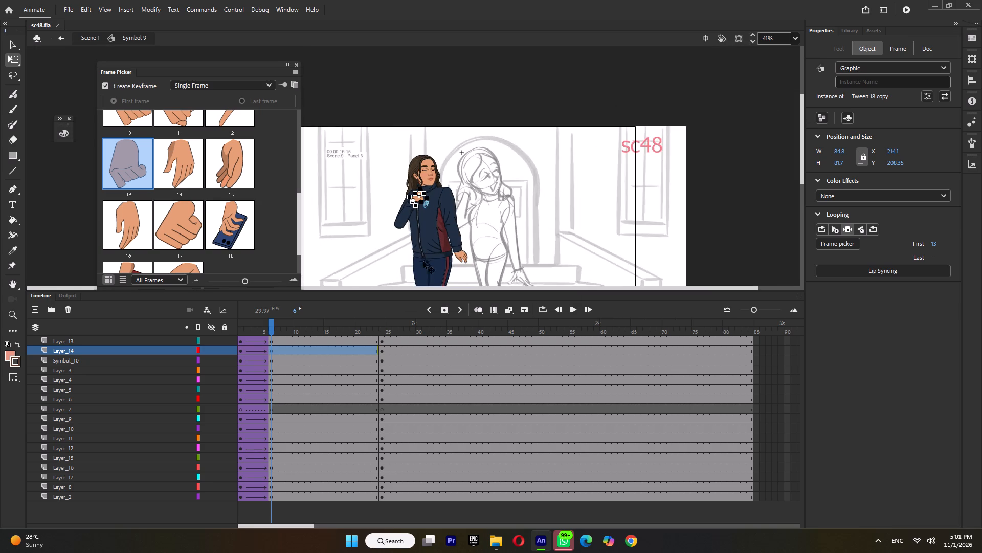
Try other poses on the lowered hand at frame 6 and set it to the relaxed open pose, frame 16.
left_click(465, 259)
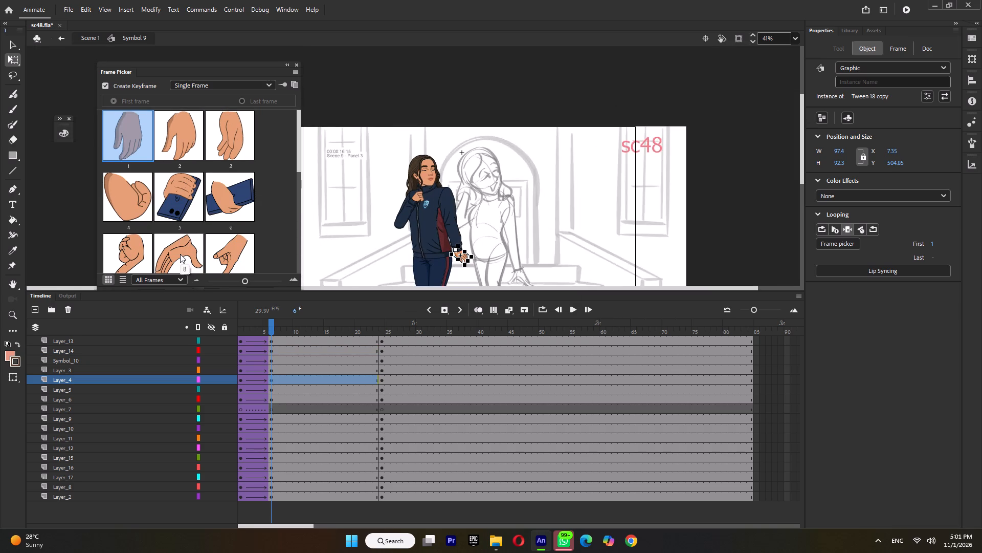
left_click(177, 142)
scroll(196, 198, "down", 5)
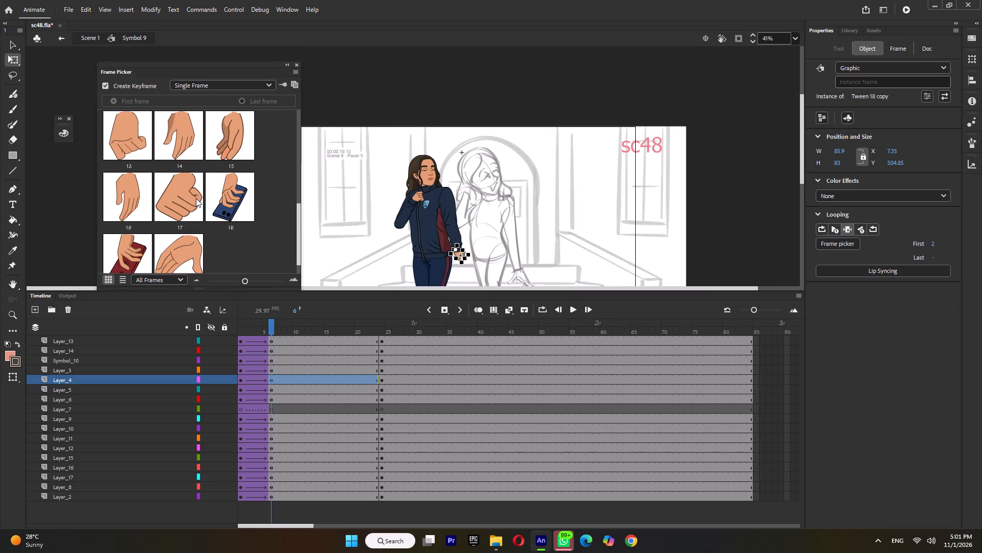
scroll(196, 198, "down", 2)
left_click(183, 235)
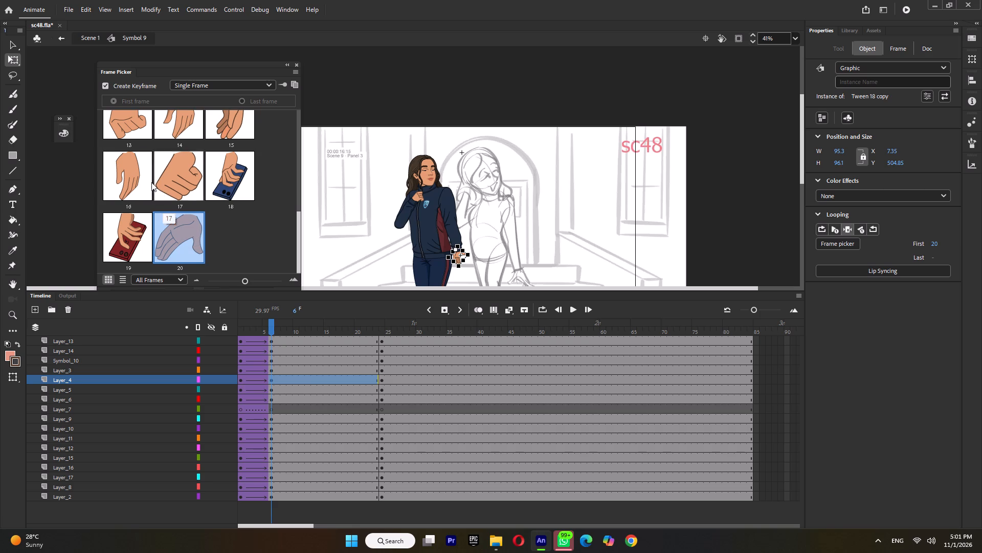
left_click(140, 178)
Rotate the lowered hand downward about the wrist and reposition it at the end of the sleeve cuff.
scroll(499, 257, "up", 3, "ctrl")
scroll(451, 270, "up", 3, "ctrl")
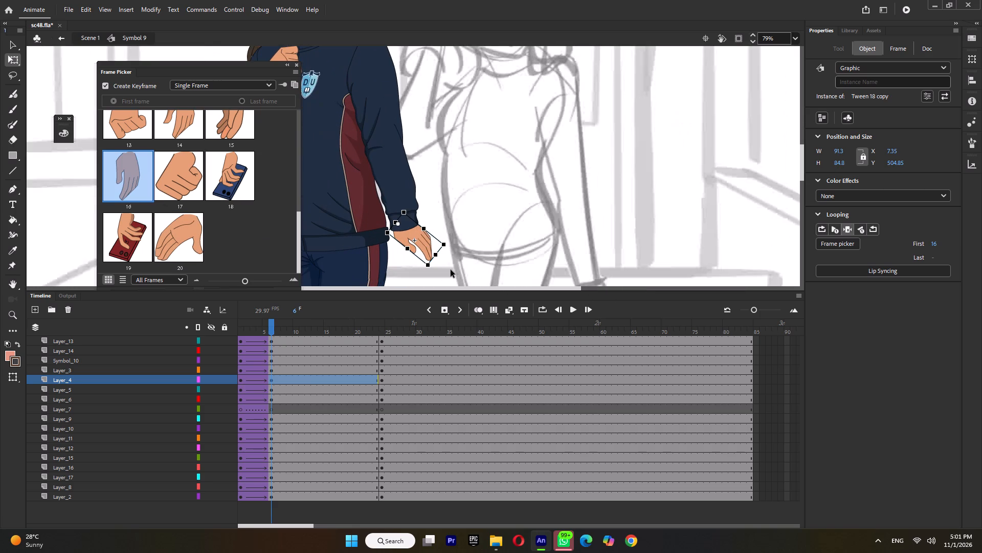
left_click_drag(445, 243, 455, 262)
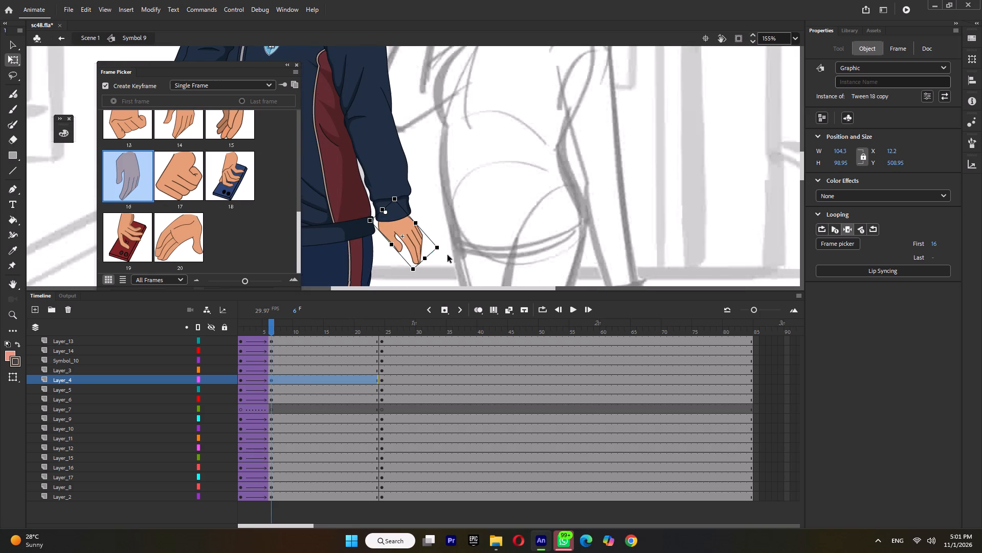
scroll(403, 219, "up", 4, "ctrl")
left_click_drag(412, 235, 425, 242)
Scrub and play the opening frames of Symbol 9 to examine the motion into the frame 6 pose.
scroll(424, 242, "down", 7, "ctrl")
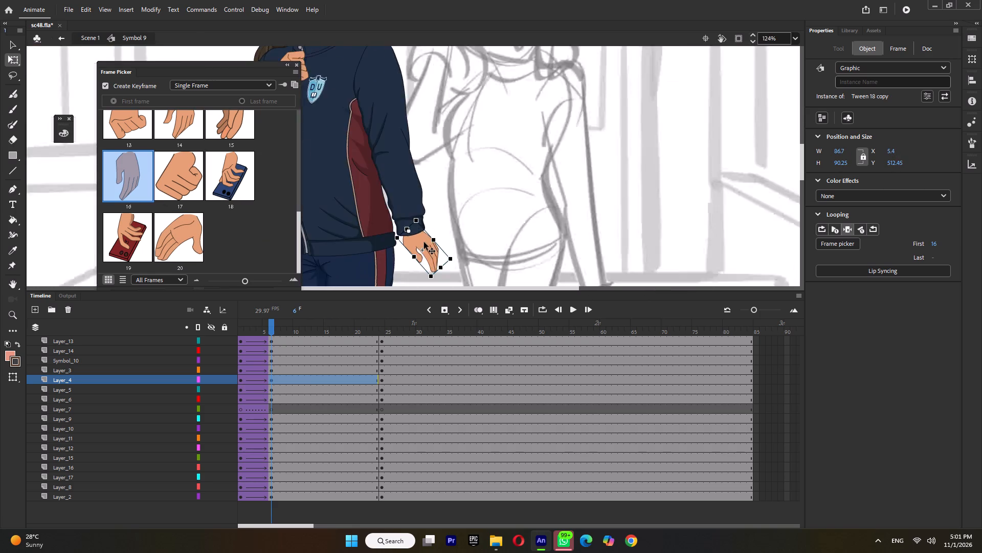
scroll(424, 242, "down", 11, "ctrl")
left_click_drag(243, 325, 240, 326)
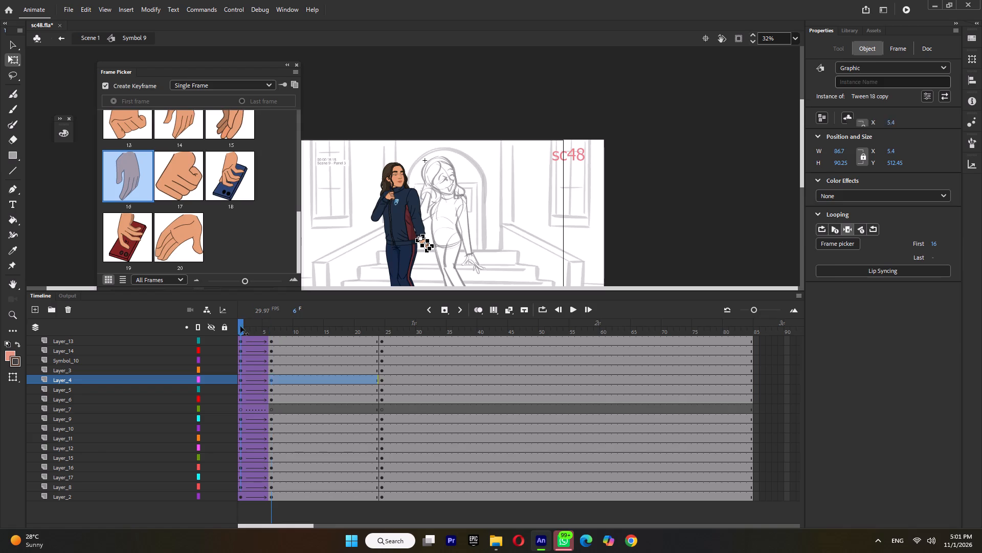
left_click_drag(240, 326, 216, 334)
key("Return")
key("Return")
left_click_drag(254, 326, 236, 332)
scroll(413, 158, "down", 6, "ctrl")
Insert keyframes at frame 10 across the layers of Symbol 9.
left_click(271, 333)
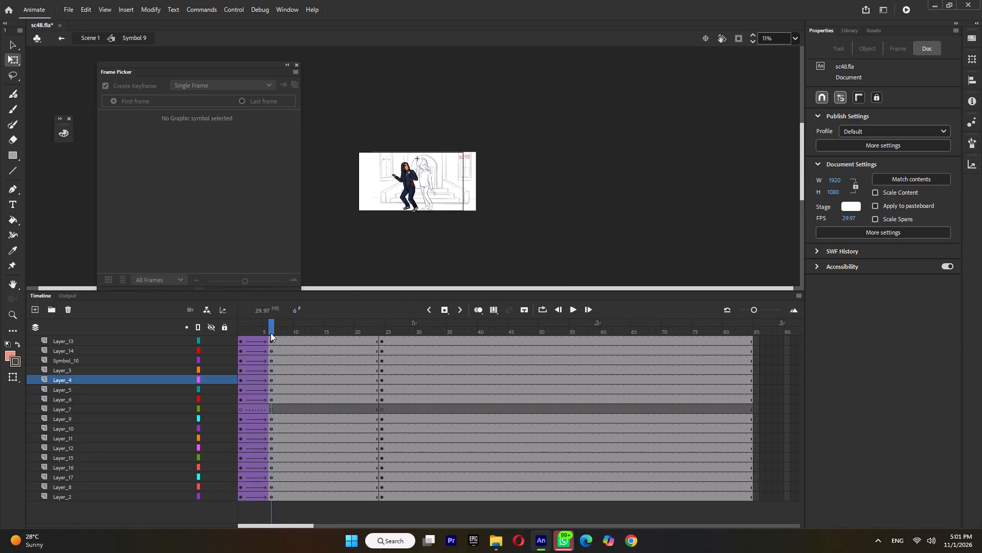
left_click(288, 332)
double_click(297, 331)
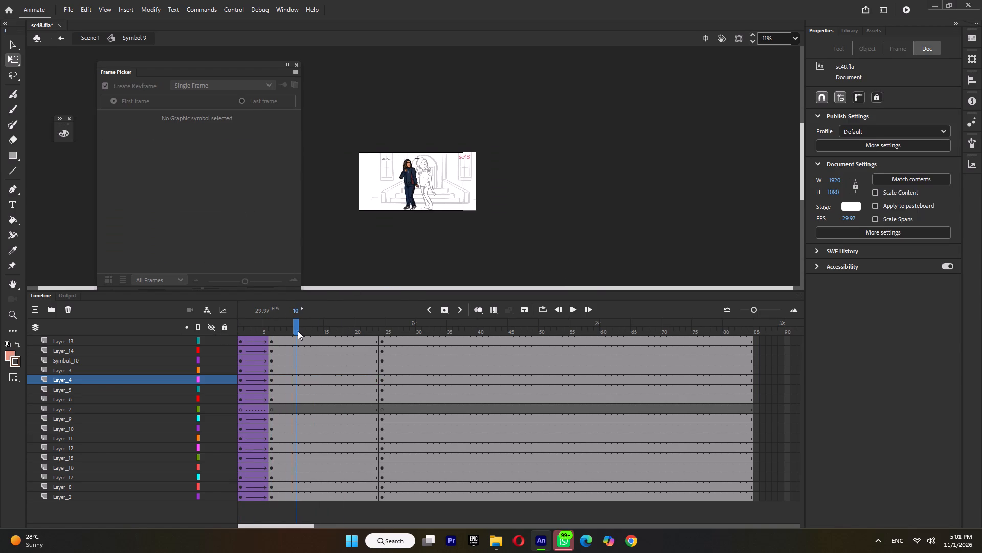
key("F6")
At frame 7, select the girl's parts except Layer_16, set the pivot near her feet, and rotate the selection slightly.
left_click(238, 331)
left_click(275, 330)
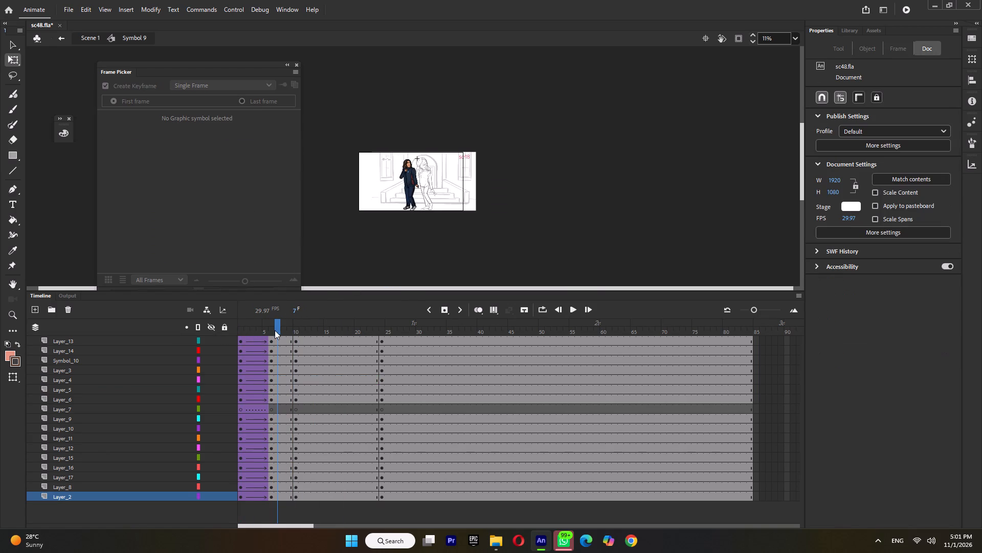
scroll(417, 209, "up", 8, "ctrl")
scroll(417, 205, "down", 2, "ctrl")
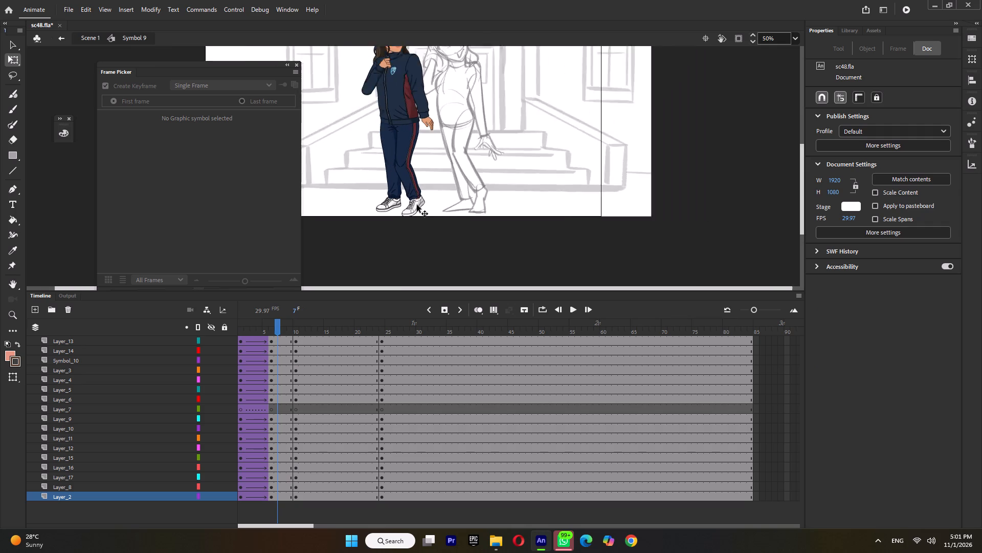
left_click_drag(437, 57, 383, 157)
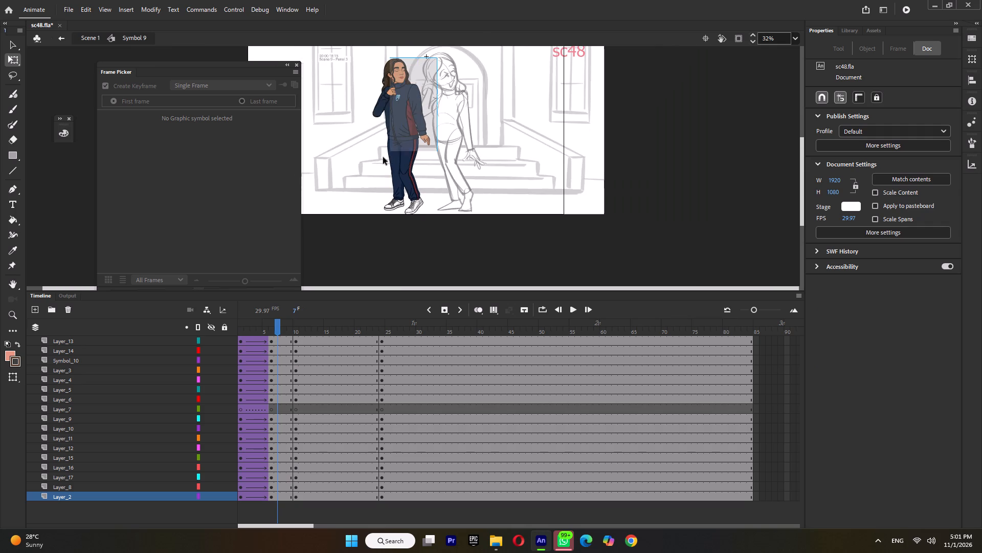
left_click_drag(383, 157, 378, 181)
left_click_drag(403, 130, 414, 200)
left_click(409, 212, "shift")
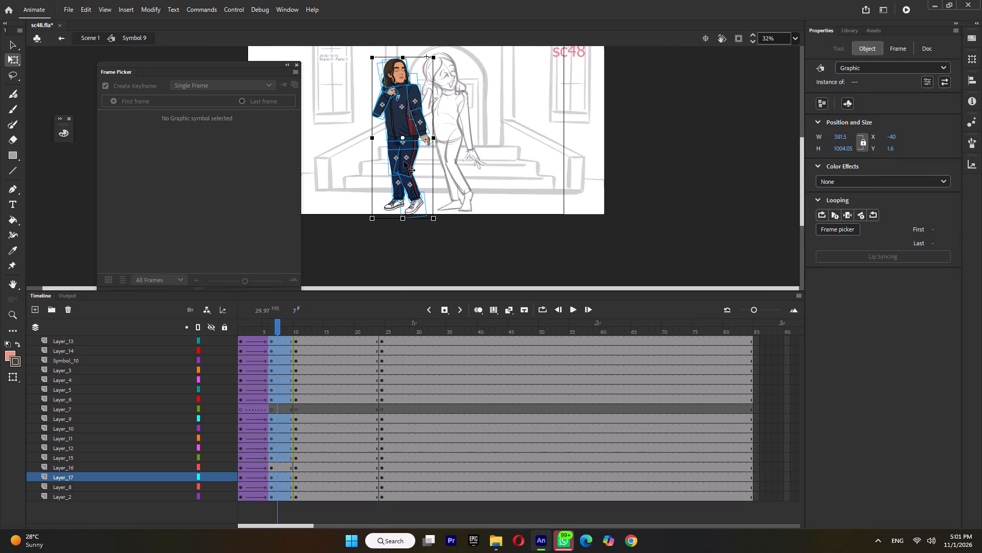
left_click_drag(402, 139, 401, 199)
scroll(442, 44, "up", 4, "ctrl")
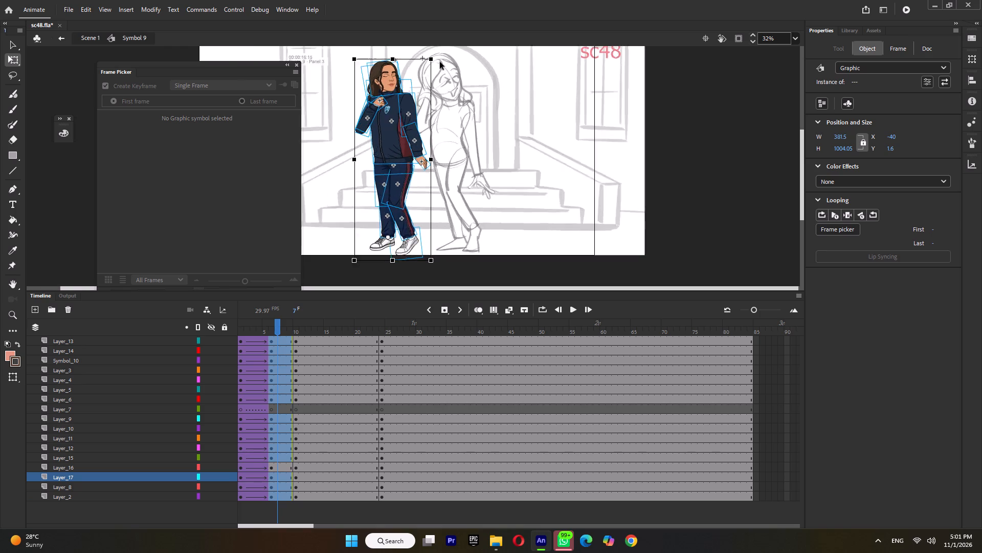
scroll(440, 62, "up", 9, "ctrl")
left_click_drag(423, 57, 421, 54)
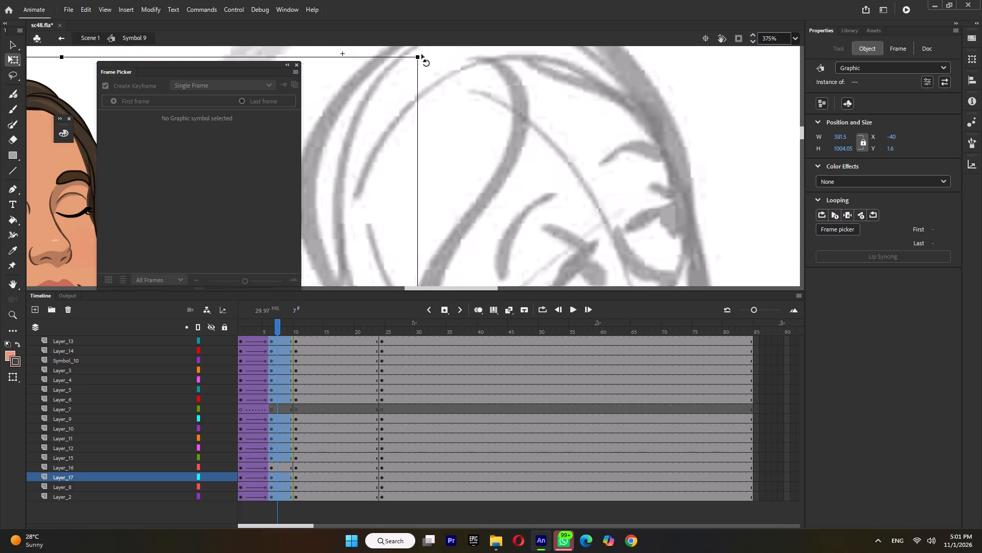
left_click_drag(421, 54, 420, 52)
scroll(420, 52, "down", 15, "ctrl")
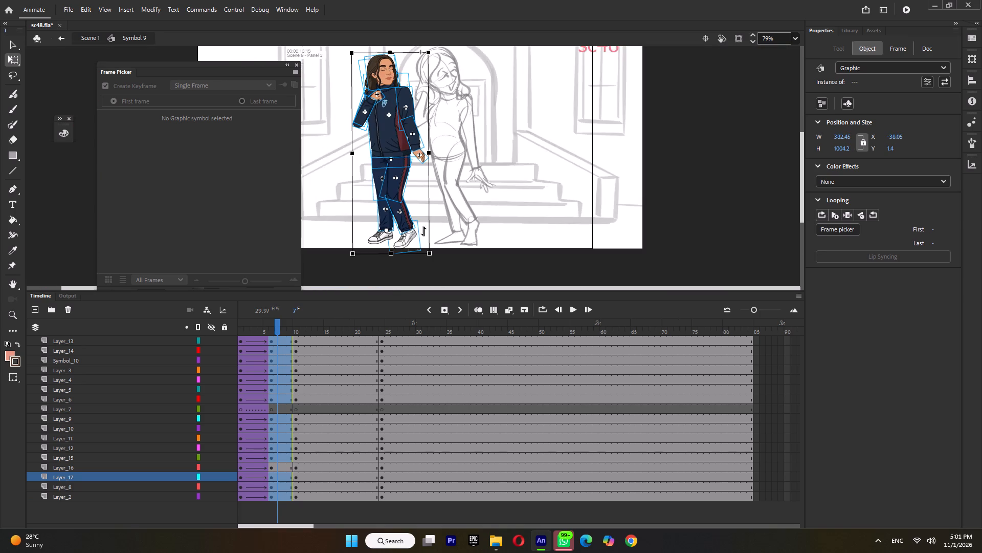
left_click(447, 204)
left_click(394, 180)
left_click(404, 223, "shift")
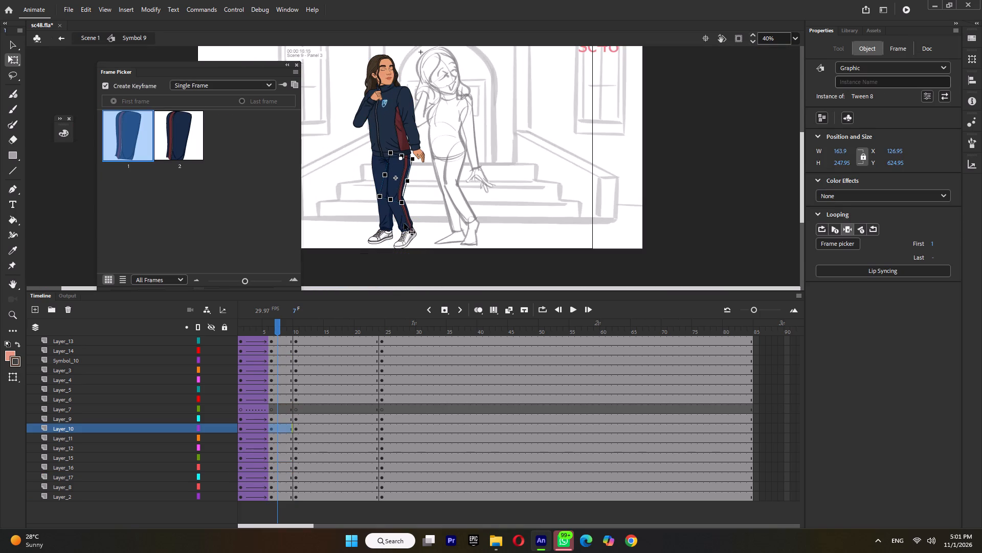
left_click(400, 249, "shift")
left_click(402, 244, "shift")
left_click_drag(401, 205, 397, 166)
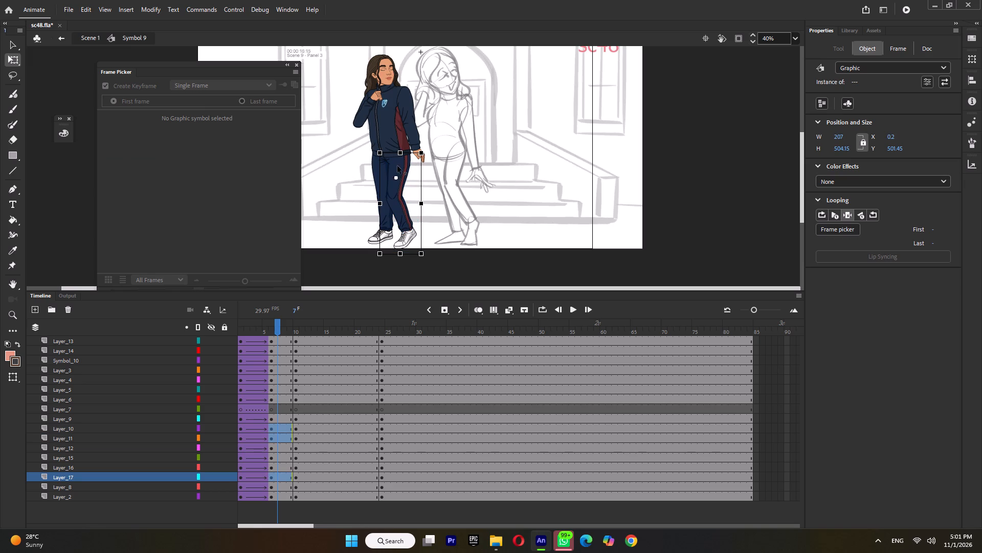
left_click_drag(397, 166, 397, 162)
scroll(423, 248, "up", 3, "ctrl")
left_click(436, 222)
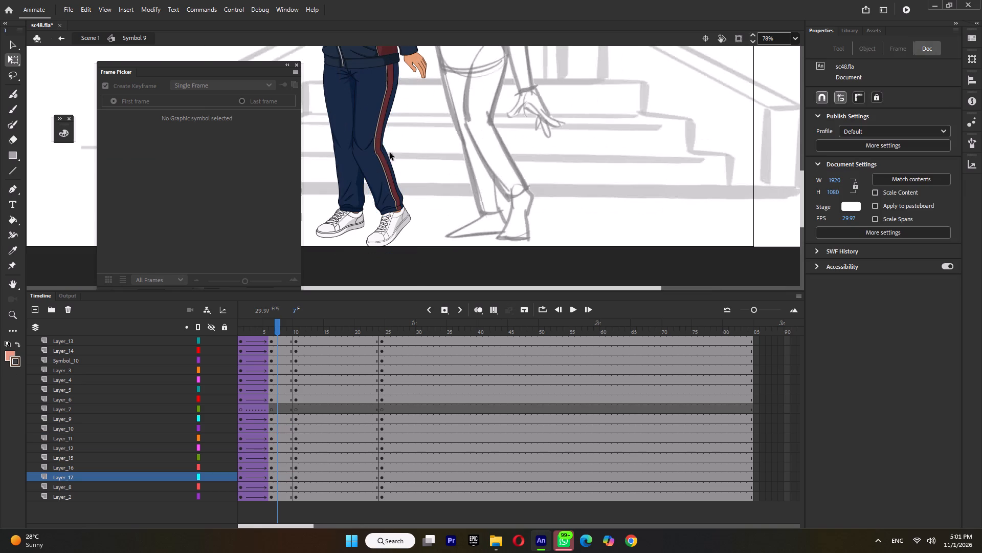
Rotate the lower part of the red-striped leg about its ankle at frame 7 to adjust the knee bend.
left_click(377, 136)
left_click_drag(381, 164, 373, 168)
left_click(376, 179)
scroll(385, 139, "up", 3, "ctrl")
left_click_drag(378, 121, 369, 125)
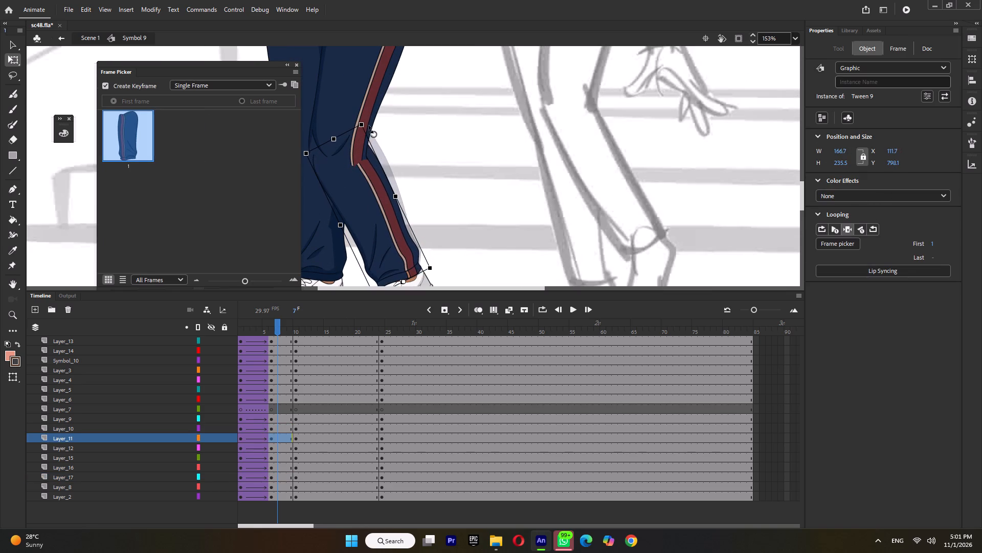
left_click_drag(369, 125, 369, 125)
scroll(369, 125, "down", 5, "ctrl")
Rotate the striped leg's lower part and shoe together slightly counterclockwise, with the pivot placed at the shoe.
left_click(382, 190, "shift")
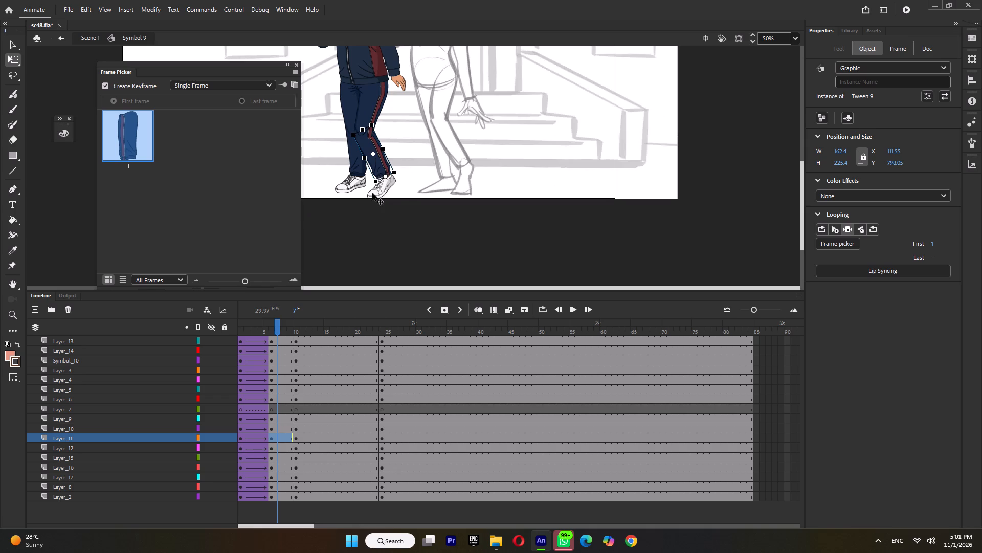
left_click(372, 193, "shift")
left_click_drag(377, 167, 373, 195)
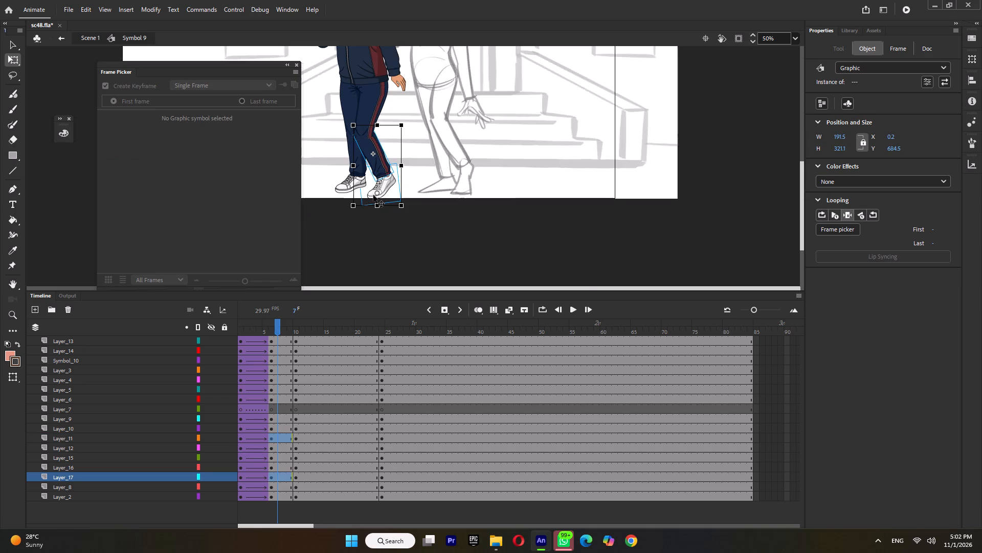
scroll(400, 133, "up", 4, "ctrl")
left_click_drag(407, 116, 398, 115)
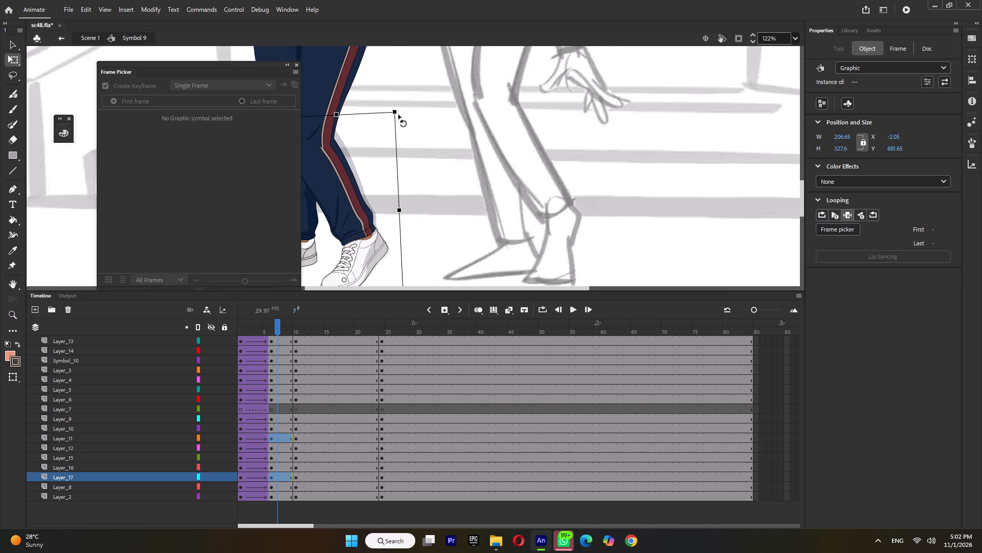
left_click_drag(398, 115, 398, 115)
left_click(433, 134)
Fine-tune the striped leg's lower part at the knee so its upper end meets the thigh at frame 7.
scroll(432, 139, "down", 4, "ctrl")
scroll(381, 148, "up", 3, "ctrl")
middle_click(381, 148, "ctrl")
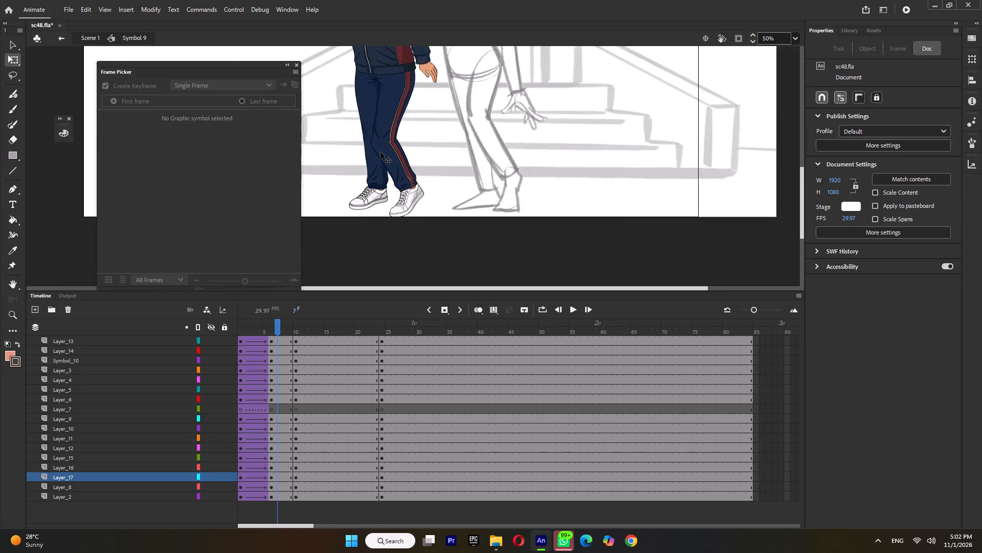
scroll(381, 152, "up", 2, "ctrl")
left_click(387, 155, "ctrl")
scroll(382, 124, "up", 3, "ctrl")
left_click_drag(385, 97, 388, 93)
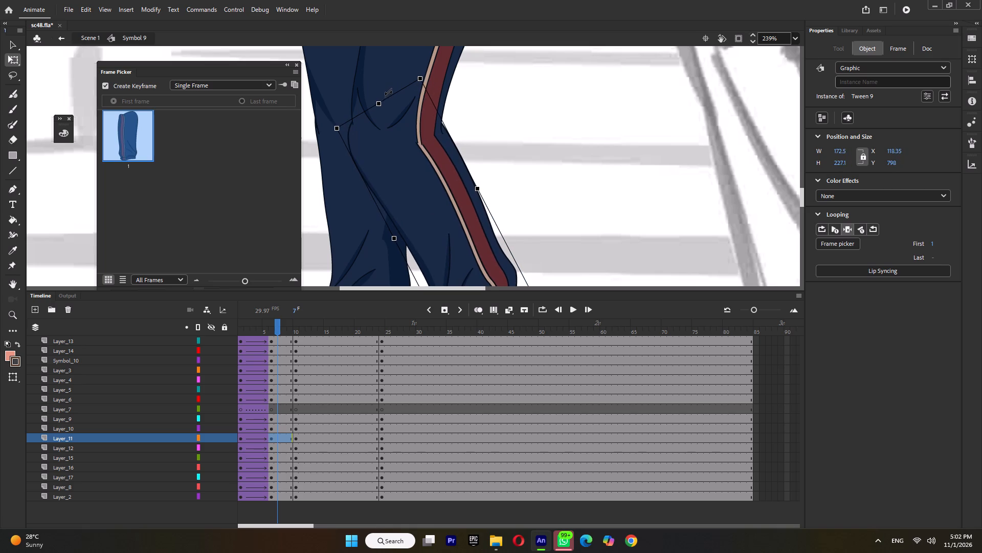
left_click_drag(388, 93, 390, 93)
scroll(390, 93, "down", 5, "ctrl")
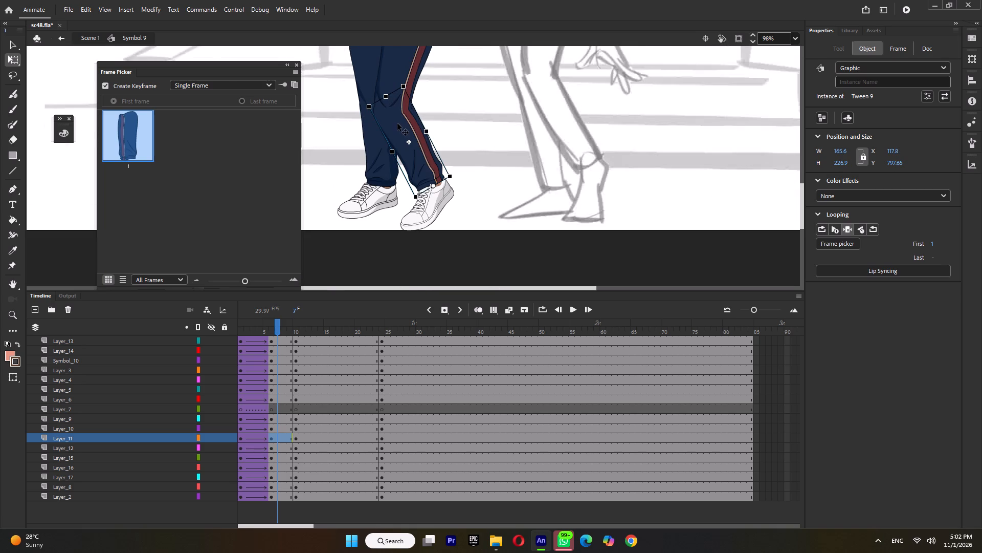
Create classic tweens across the layers between the keyframes at frames 6 and 10.
scroll(405, 135, "down", 3, "ctrl")
double_click(277, 327)
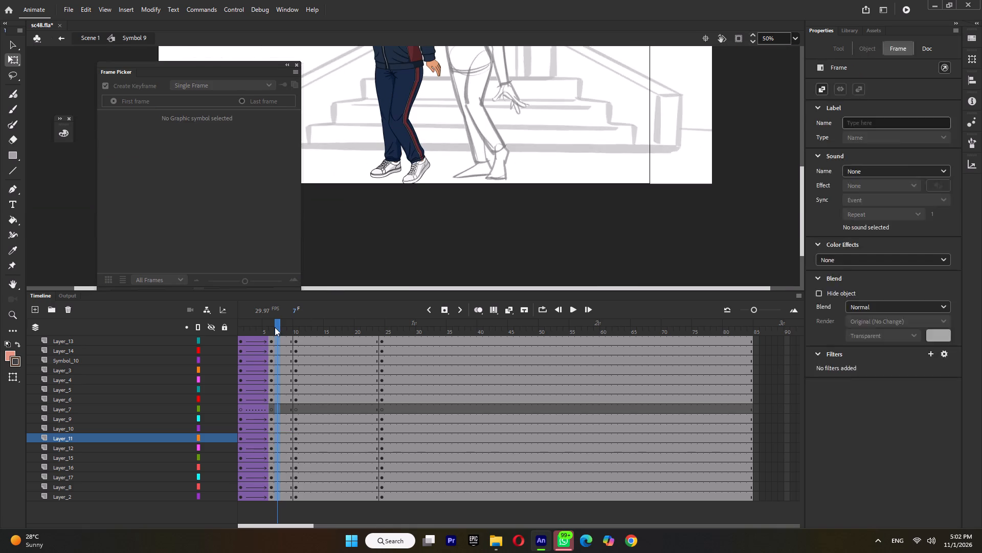
key("m")
key("ctrl+m")
Play the animation from frame 1 and compare frames 6 and 9 to examine the girl's motion.
left_click_drag(263, 327, 225, 334, "ctrl")
scroll(374, 261, "down", 5, "ctrl")
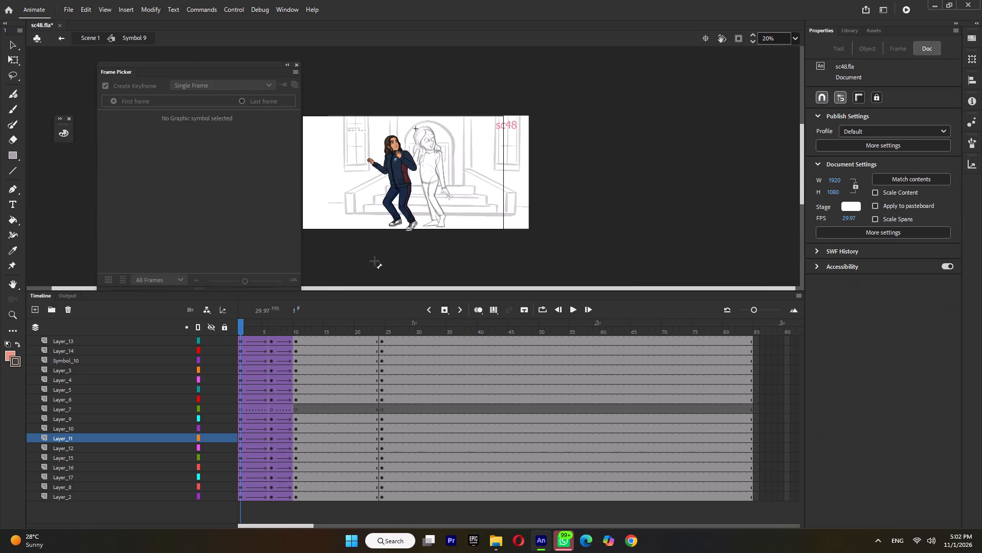
key("Return")
key("Return")
left_click_drag(255, 328, 228, 330)
left_click_drag(228, 330, 226, 330)
key("Return")
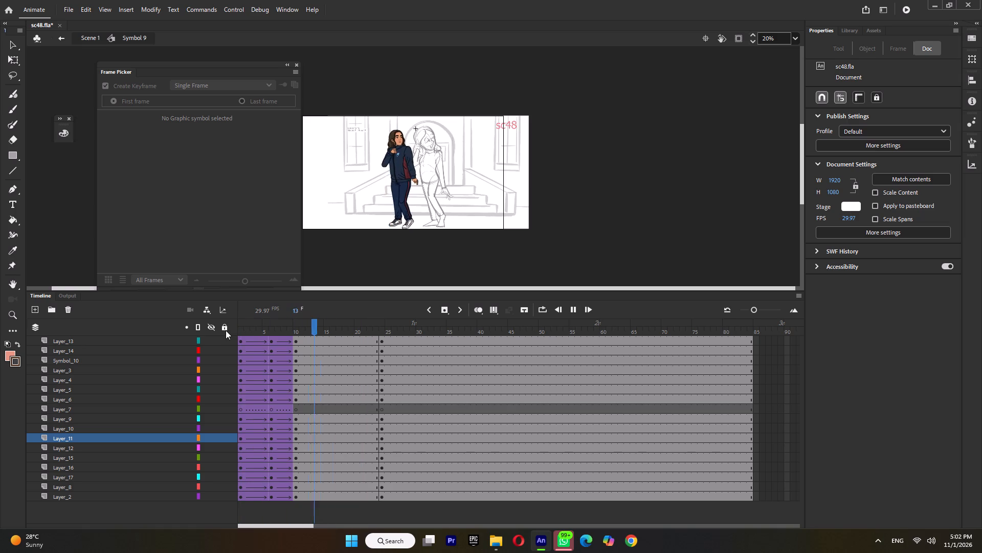
key("Return")
left_click(274, 328)
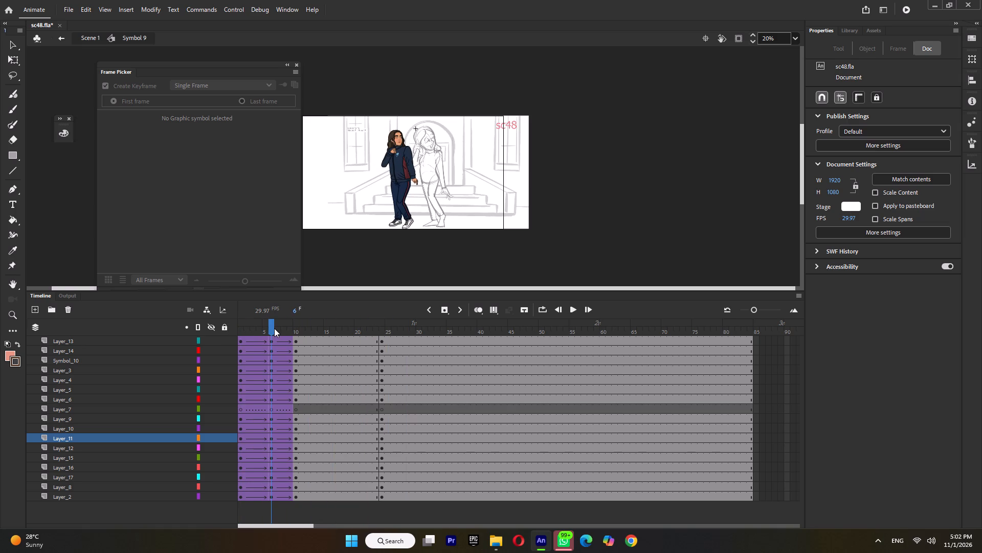
left_click(290, 331)
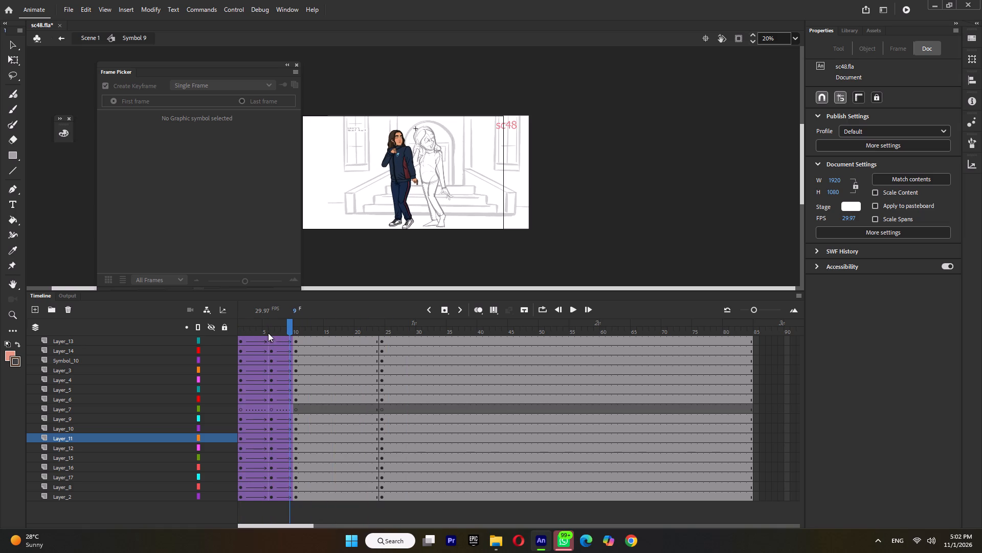
At frame 6, select the girl's upper-body parts with head and arms, set the pivot at the waist, and rotate them slightly counterclockwise.
left_click(269, 329)
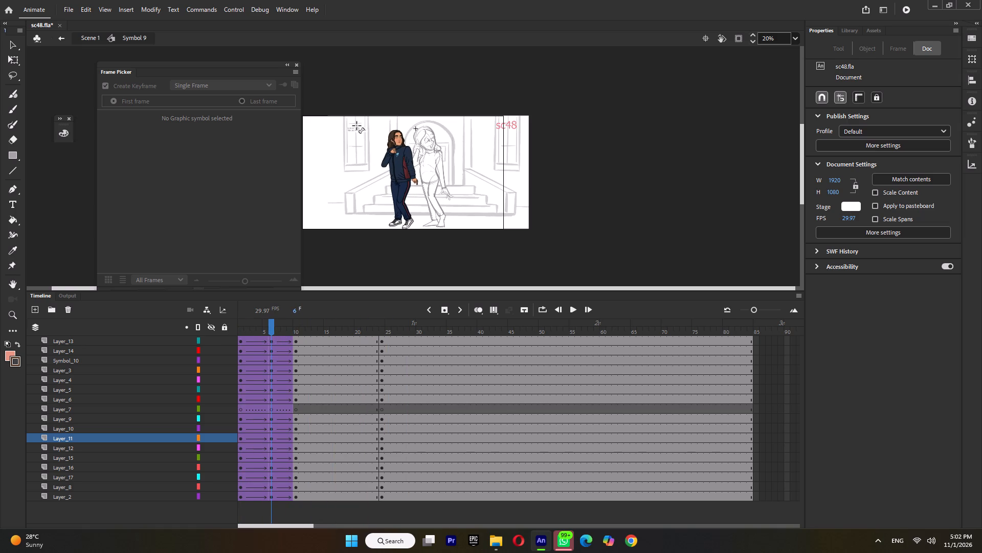
left_click_drag(356, 125, 0, 31)
left_click(13, 60)
scroll(412, 134, "up", 4, "ctrl")
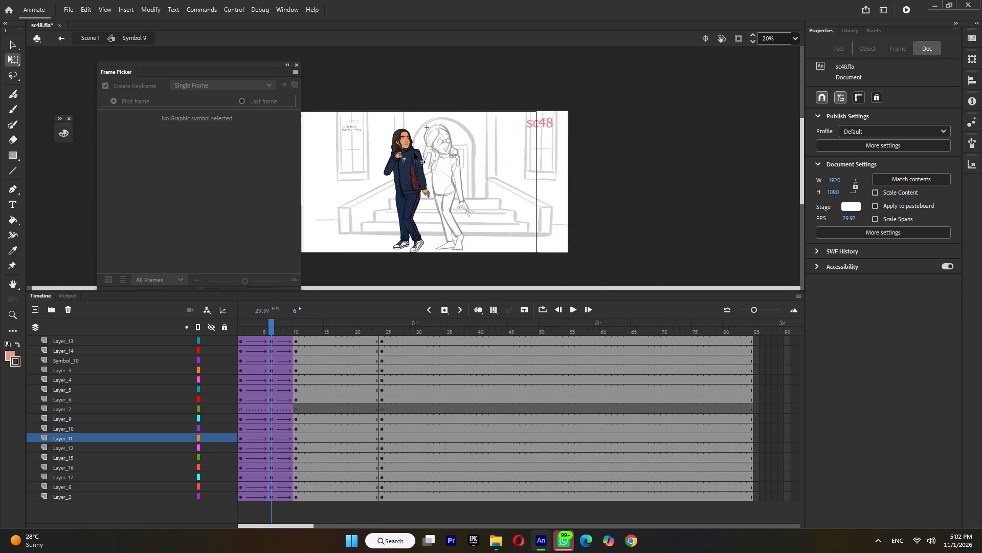
left_click_drag(452, 100, 363, 194)
left_click(435, 215, "shift")
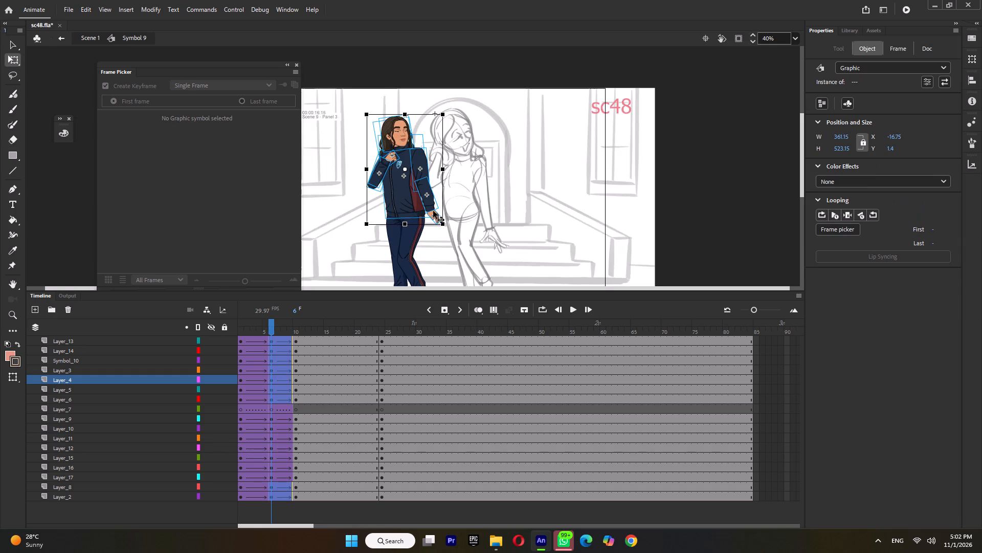
left_click_drag(405, 171, 404, 214)
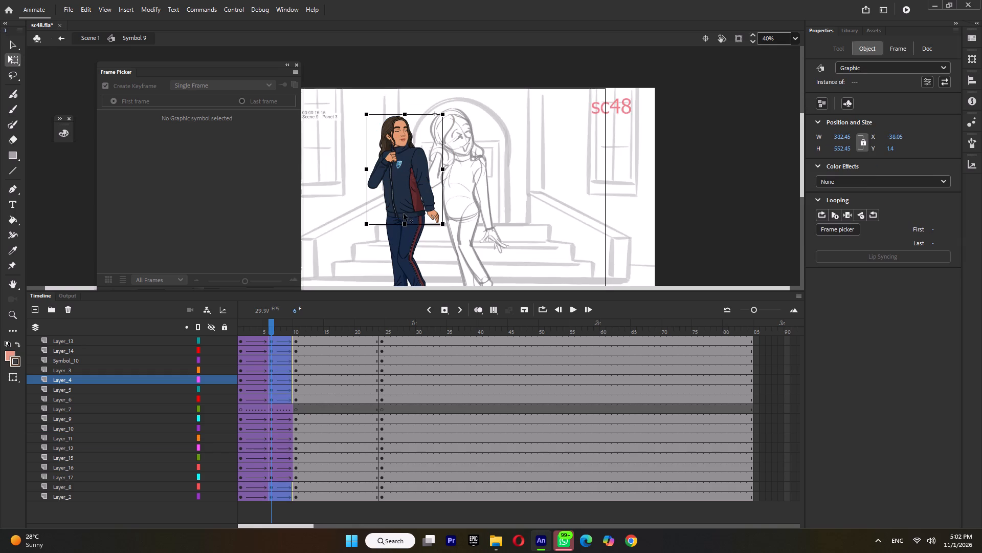
left_click_drag(404, 214, 403, 212)
scroll(452, 91, "up", 7, "ctrl")
left_click_drag(437, 129, 435, 127)
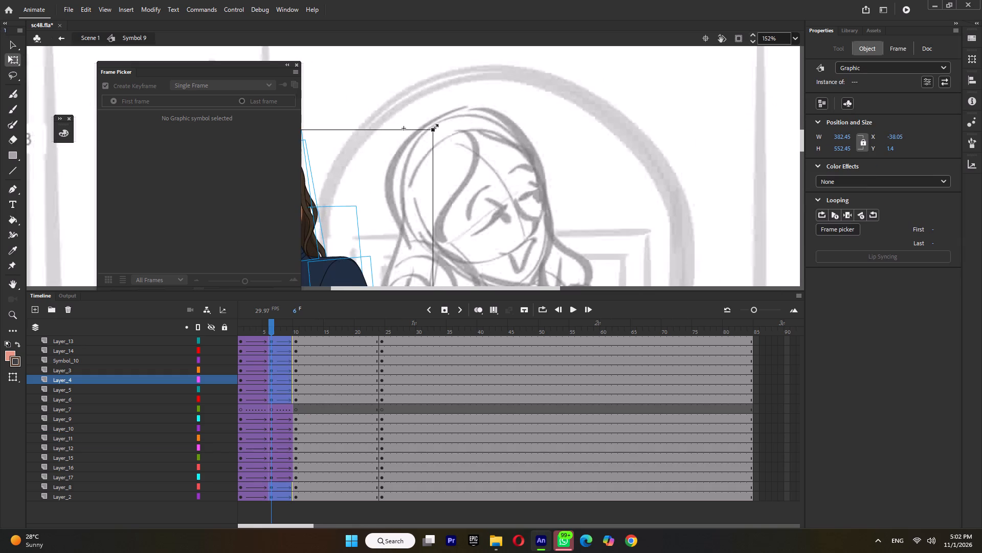
left_click_drag(435, 127, 432, 124)
Select the girl's head and hair parts at frame 6 and rotate them slightly clockwise.
scroll(433, 124, "down", 6, "ctrl")
left_click(403, 153)
left_click_drag(382, 133, 324, 151)
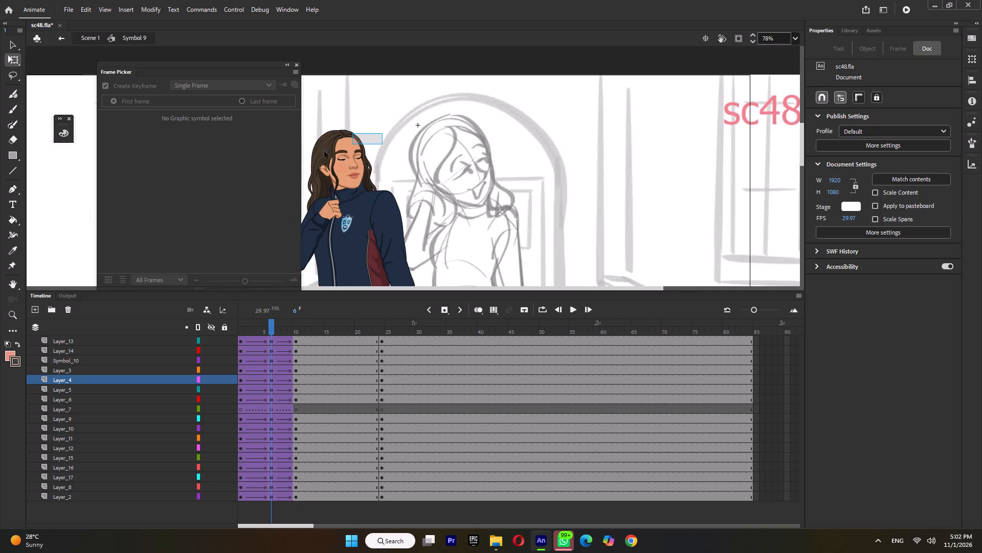
left_click_drag(324, 151, 313, 155)
scroll(385, 126, "up", 3, "ctrl")
left_click_drag(385, 124, 390, 129)
scroll(390, 129, "down", 4, "ctrl")
scroll(384, 180, "down", 2, "ctrl")
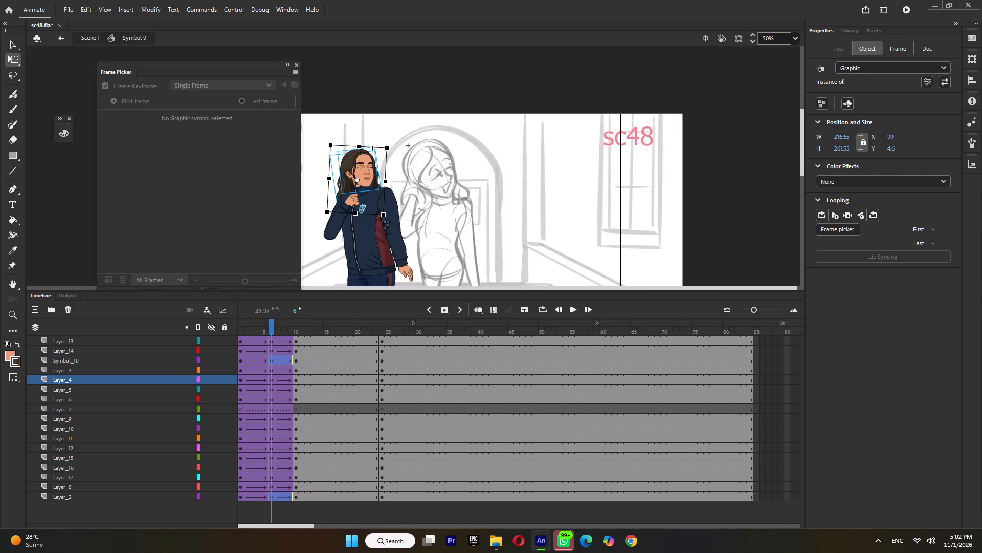
Select the whole bent arm with its raised hand at frame 6, set the pivot at the shoulder, and rotate it slightly clockwise.
left_click(242, 327)
left_click(271, 324)
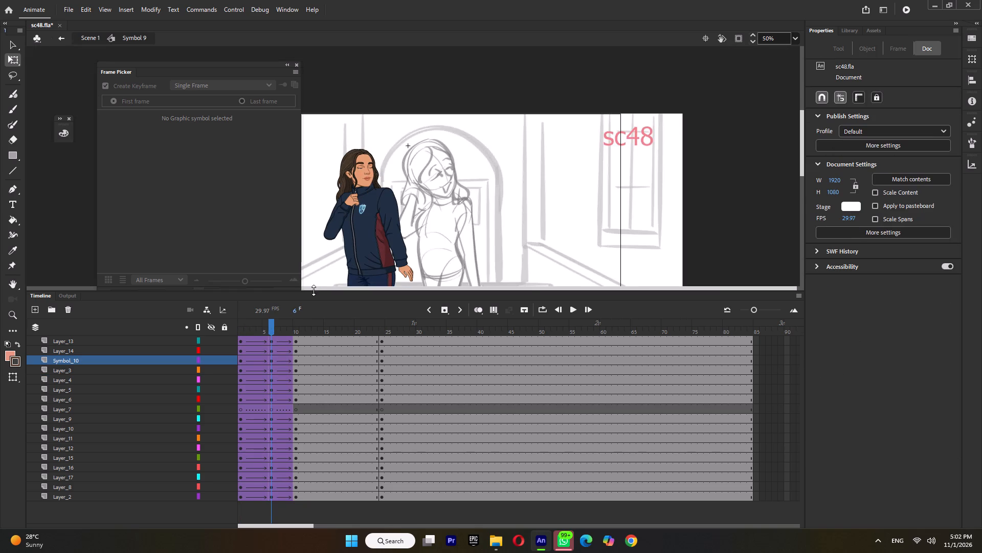
left_click_drag(322, 207, 333, 231)
left_click(352, 197, "shift")
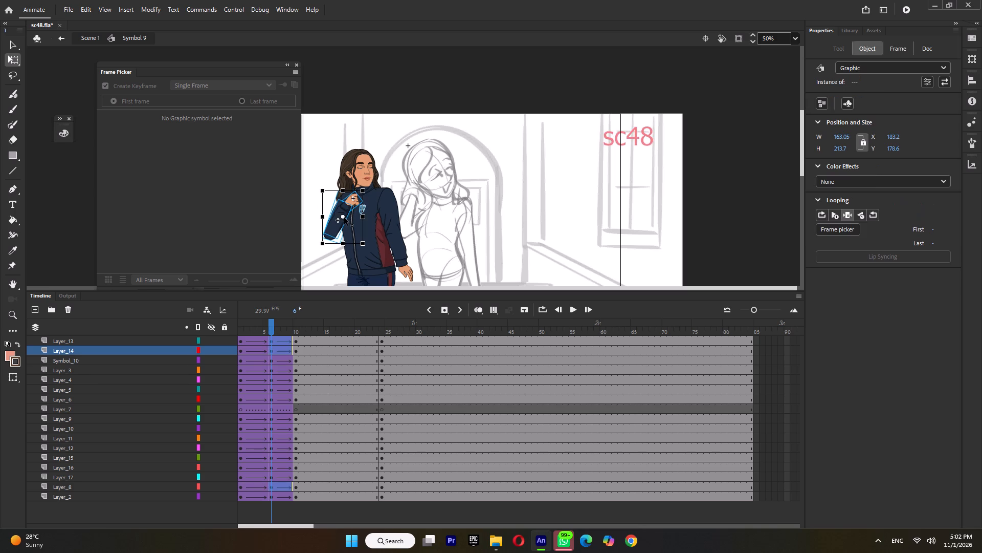
left_click_drag(344, 218, 345, 199)
scroll(352, 240, "up", 4, "ctrl")
left_click(378, 254)
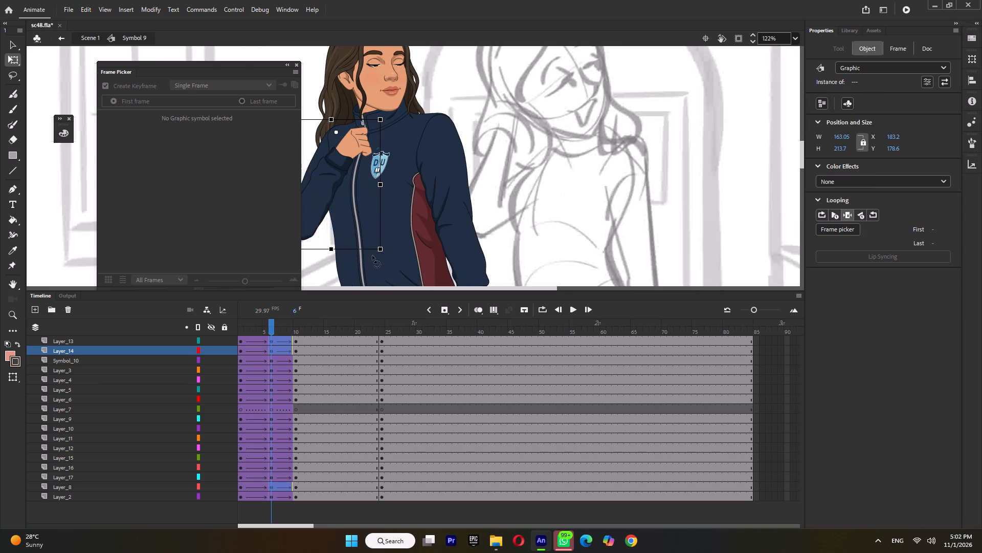
scroll(372, 228, "down", 2, "ctrl")
scroll(303, 242, "up", 5, "ctrl")
left_click_drag(314, 242, 314, 240)
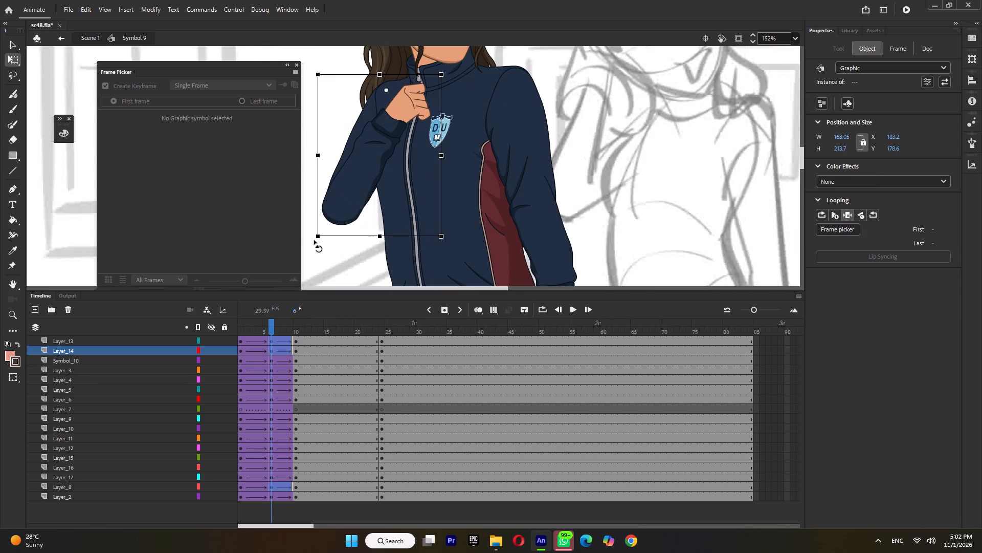
left_click_drag(314, 240, 308, 240)
Select the bent arm's forearm and hand, set the pivot at the elbow, and rotate them slightly clockwise.
left_click(306, 126)
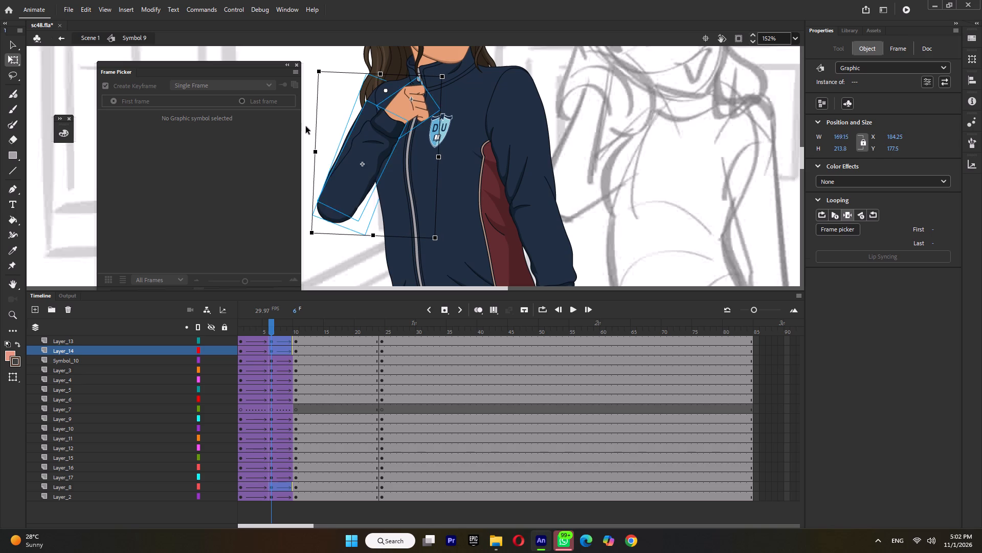
left_click(357, 145)
left_click(408, 94, "shift")
left_click_drag(381, 150, 336, 203)
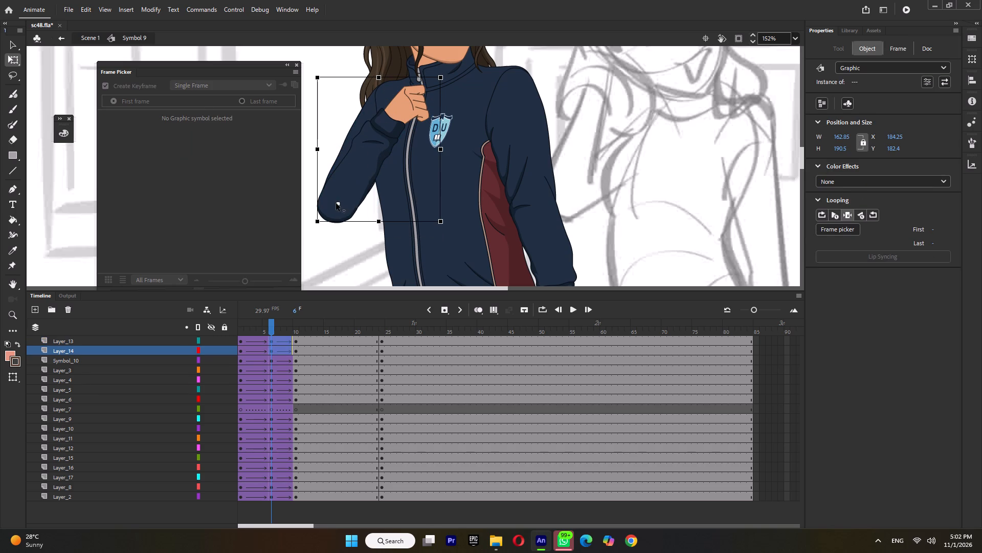
left_click_drag(336, 203, 335, 208)
scroll(441, 68, "up", 6, "ctrl")
left_click_drag(443, 81, 444, 81)
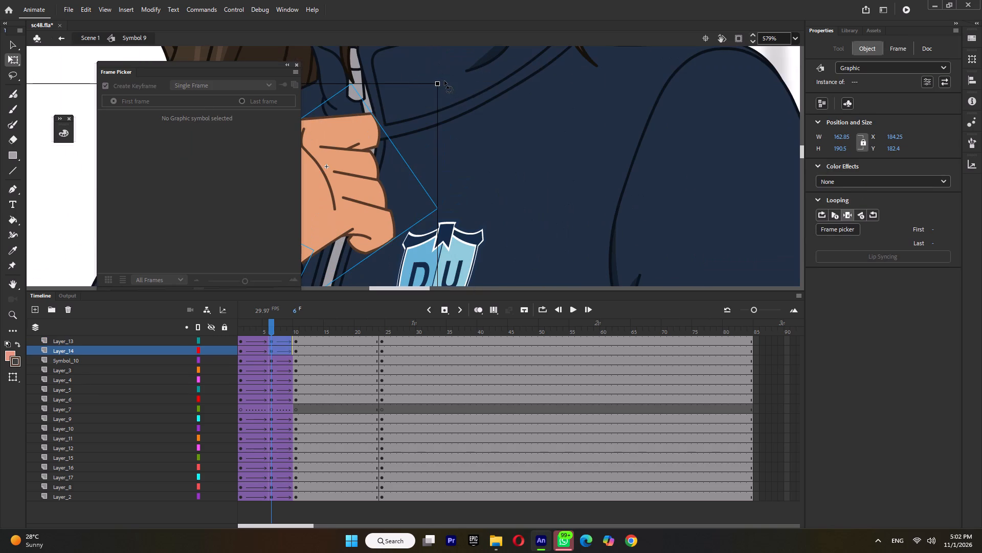
left_click_drag(444, 81, 450, 84)
scroll(449, 84, "down", 8, "ctrl")
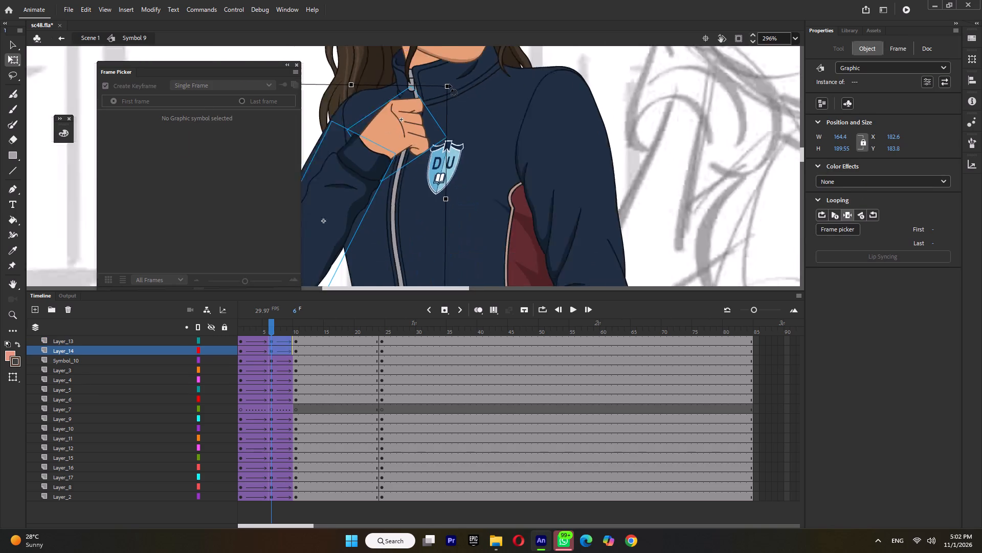
Rotate the raised fist slightly clockwise about the wrist at frame 6.
left_click(585, 72)
left_click(417, 114)
scroll(442, 91, "up", 5, "ctrl")
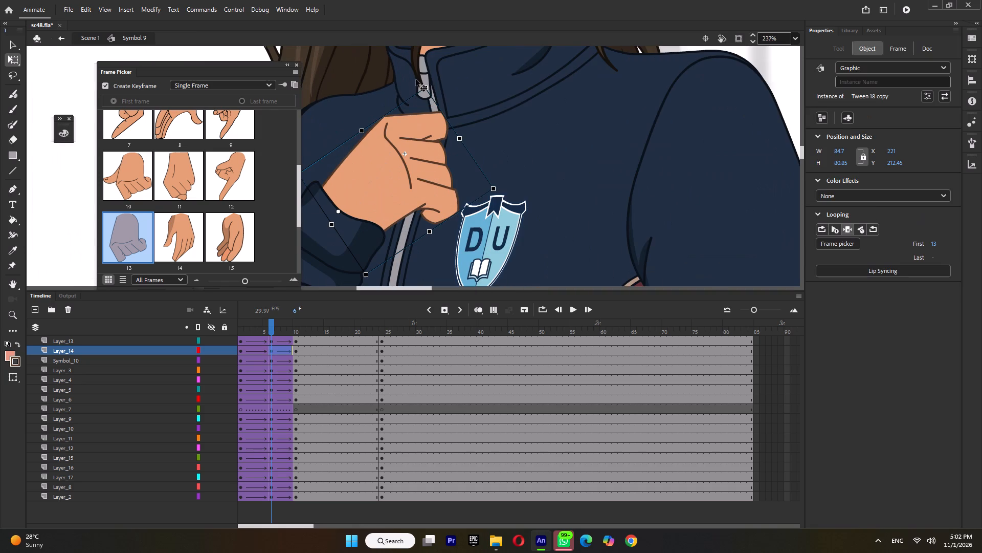
left_click_drag(429, 83, 436, 86)
scroll(436, 87, "down", 12, "ctrl")
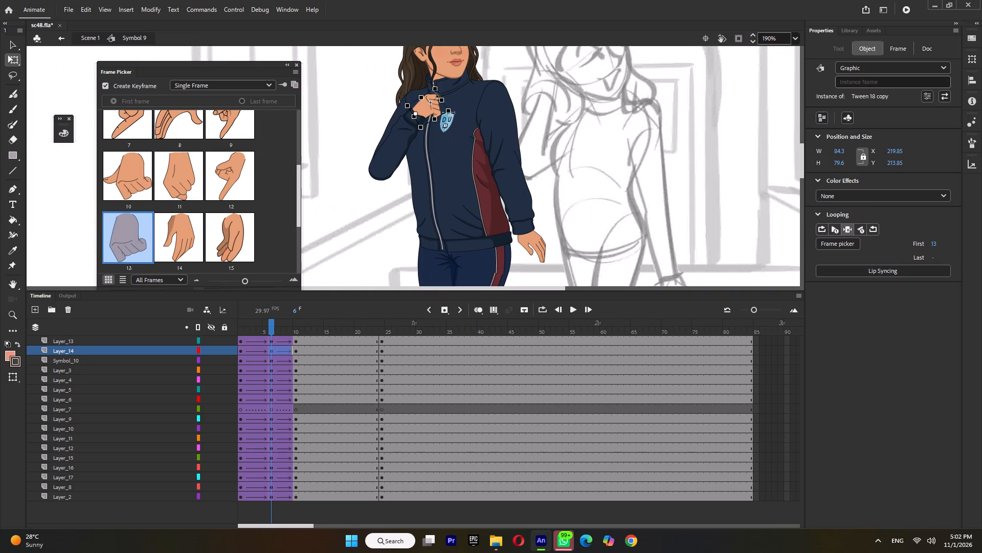
Preview the motion from frame 1, and at frame 6 rotate the hanging arm's upper sleeve slightly clockwise.
left_click(241, 328)
scroll(354, 174, "down", 6, "ctrl")
key("Return")
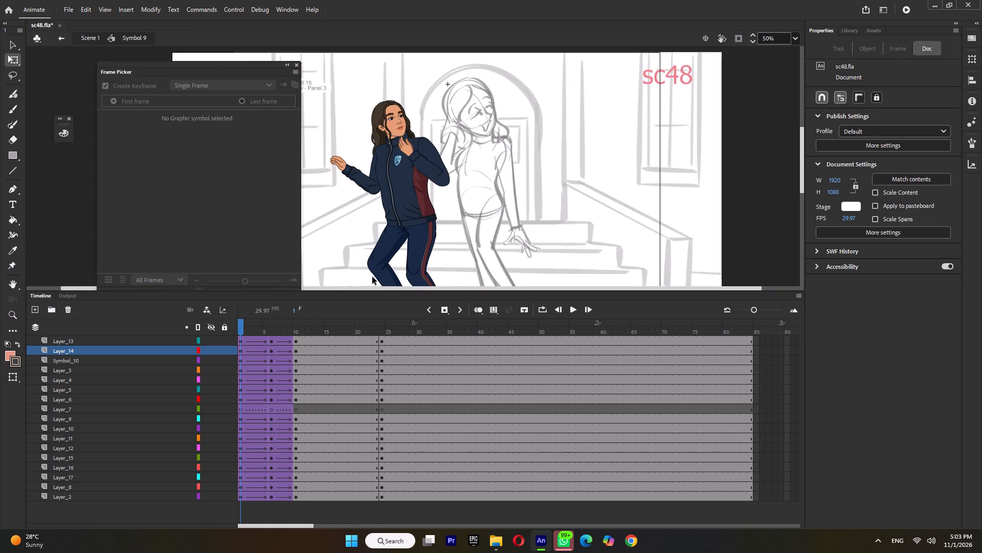
key("Return")
left_click(270, 330)
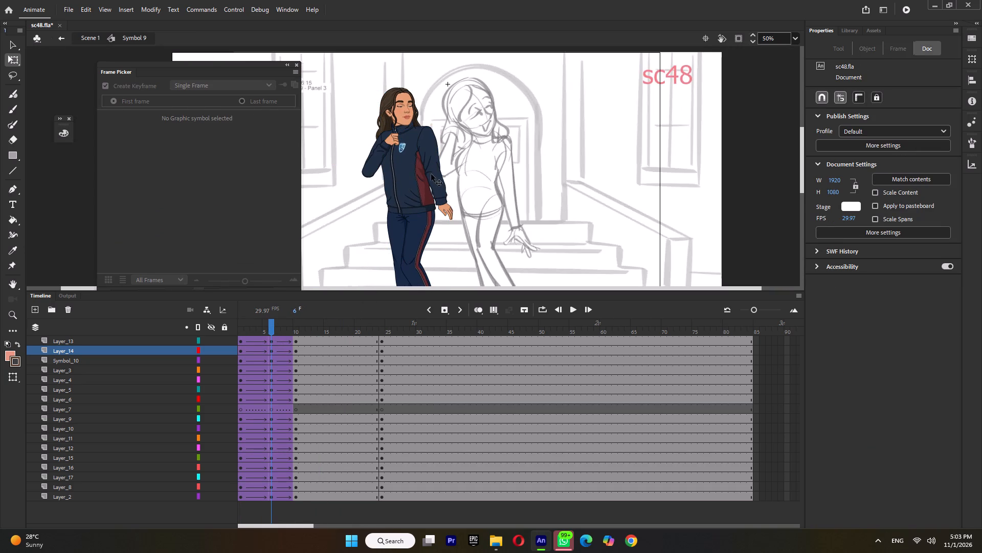
left_click(434, 157)
scroll(444, 182, "up", 6, "ctrl")
left_click_drag(441, 181, 438, 189)
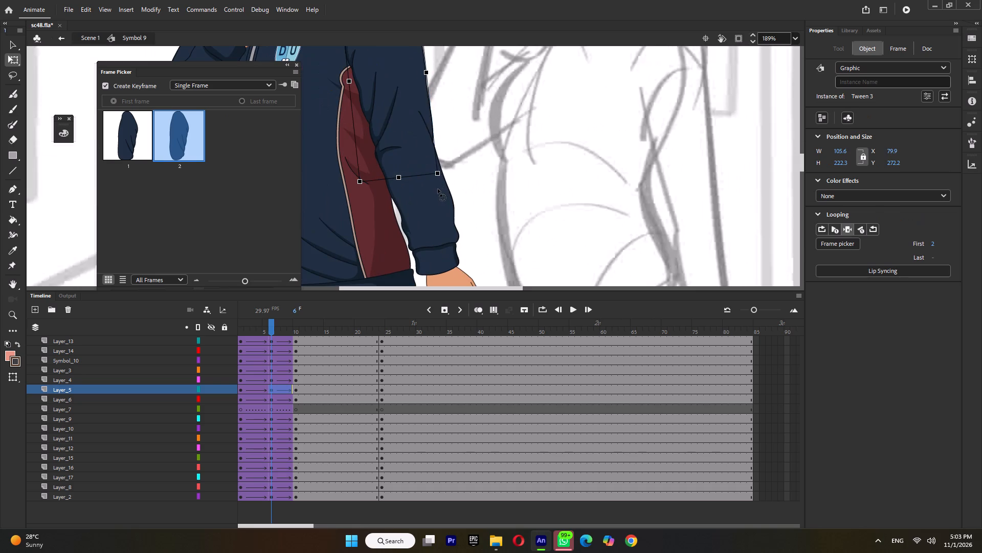
left_click_drag(438, 189, 437, 190)
Shift the hanging arm's forearm to meet the upper sleeve, and angle its cuff end slightly outward.
left_click(420, 200)
scroll(425, 192, "up", 3, "ctrl")
left_click_drag(435, 187, 427, 192)
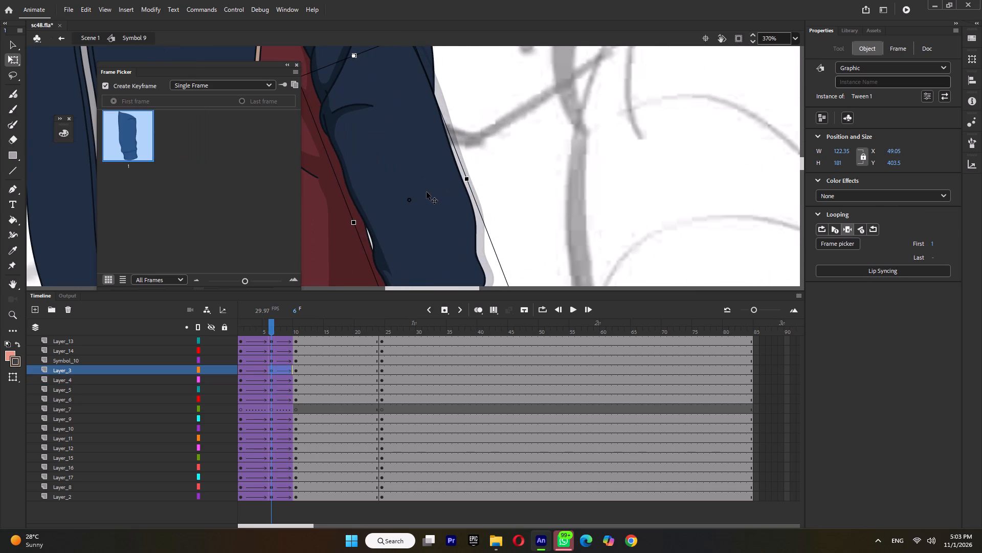
left_click_drag(427, 192, 426, 192)
scroll(426, 192, "down", 2, "ctrl")
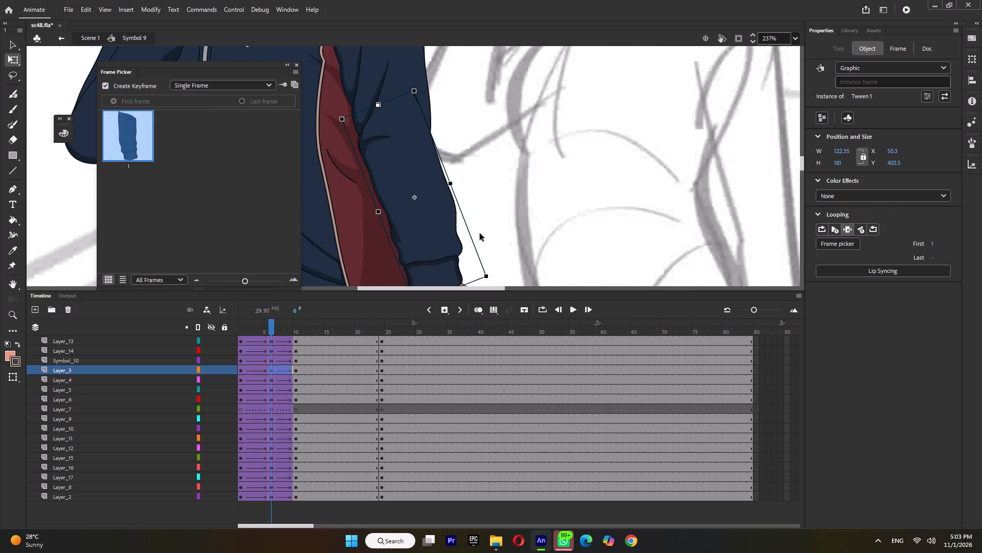
scroll(480, 233, "down", 2)
scroll(480, 233, "up", 4, "ctrl")
scroll(433, 187, "up", 1)
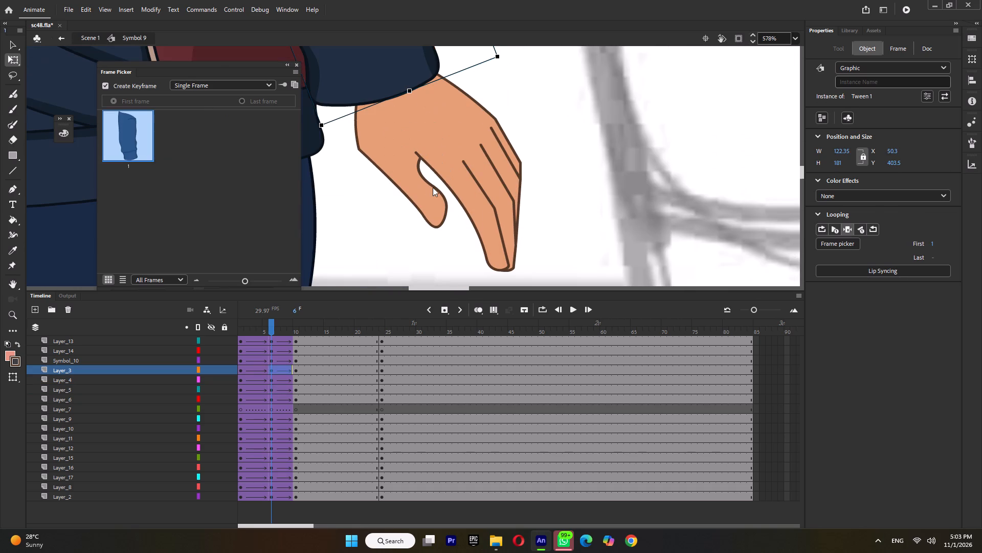
left_click_drag(431, 85, 437, 85)
Rotate the hanging hand slightly counterclockwise and move it so the wrist sits inside the cuff.
left_click(444, 118)
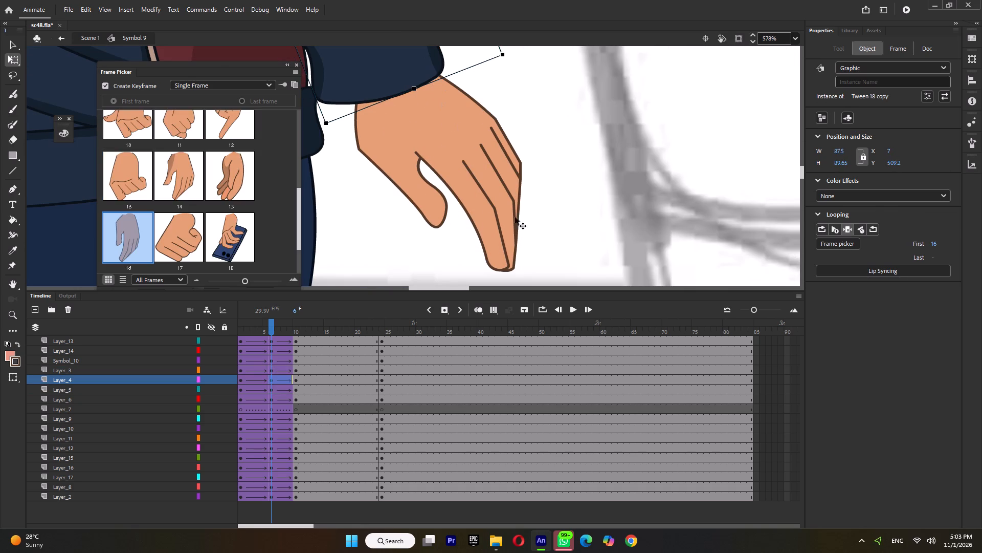
left_click_drag(582, 212, 588, 208)
left_click_drag(518, 180, 505, 183)
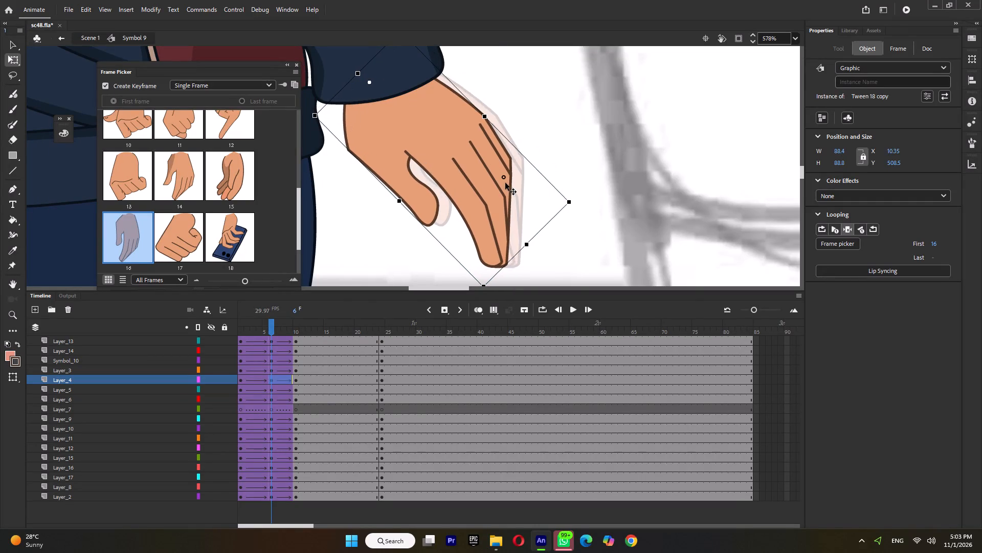
left_click_drag(505, 183, 508, 183)
scroll(508, 185, "down", 12, "ctrl")
Replay from frame 1, and at frame 6 rotate the hanging forearm and hand slightly outward, with the pivot at the elbow.
left_click(242, 331)
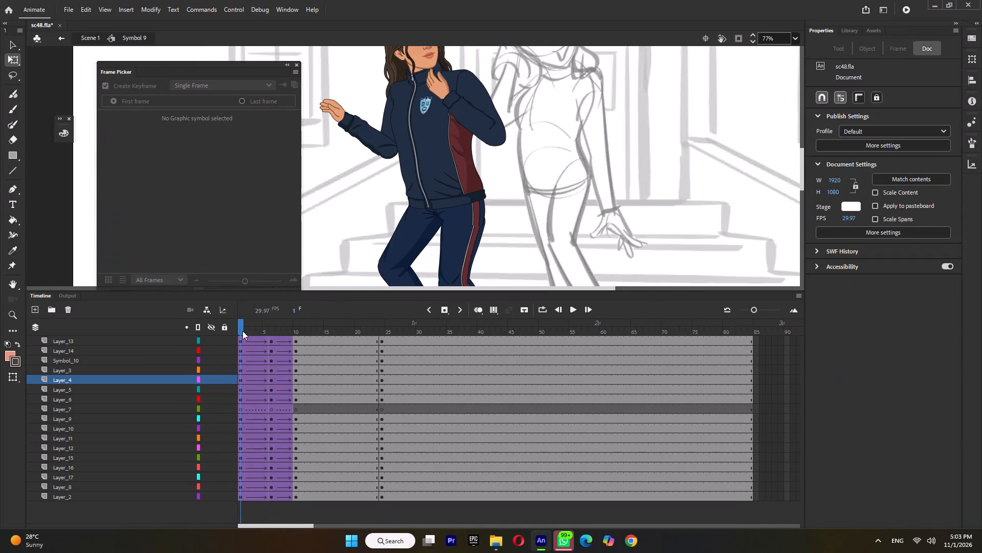
key("Return")
left_click(239, 329)
key("Return")
left_click(239, 329)
left_click(271, 330)
left_click(492, 145)
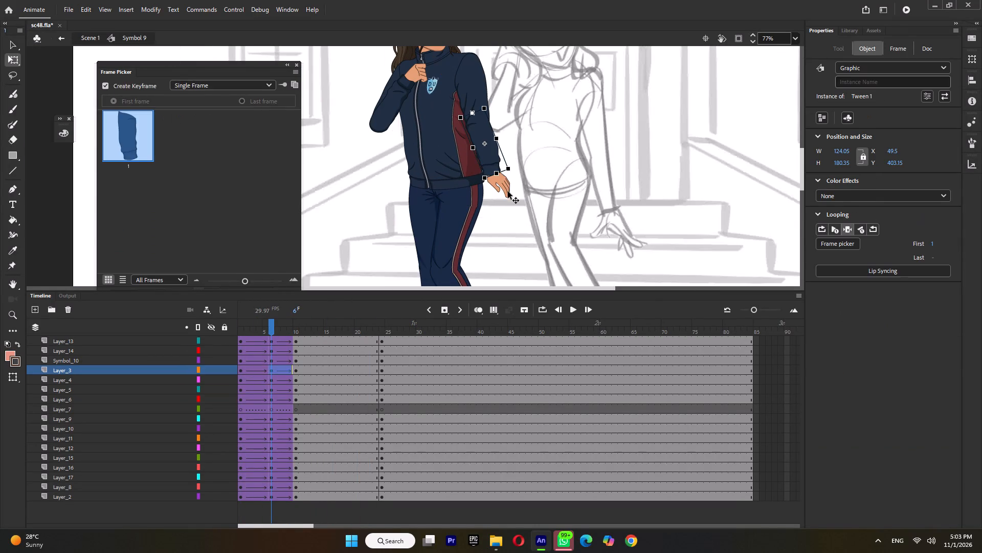
left_click(508, 192, "shift")
left_click_drag(490, 154, 477, 121)
scroll(525, 182, "up", 3, "ctrl")
left_click_drag(508, 224, 519, 226)
scroll(519, 226, "down", 4, "ctrl")
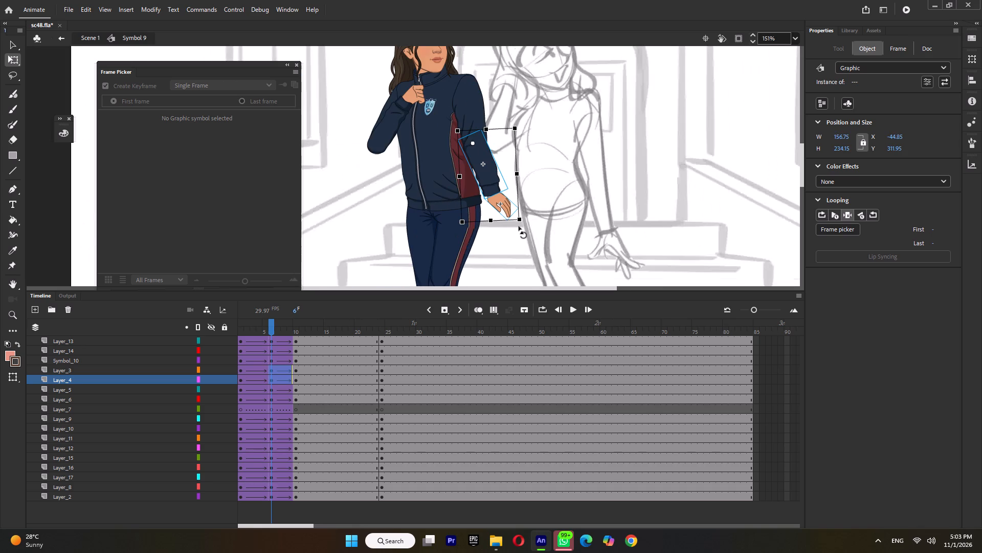
Compare the girl's leg and foot poses across frames 1, 6 and 10 by playing and scrubbing the animation.
scroll(520, 226, "down", 3, "ctrl")
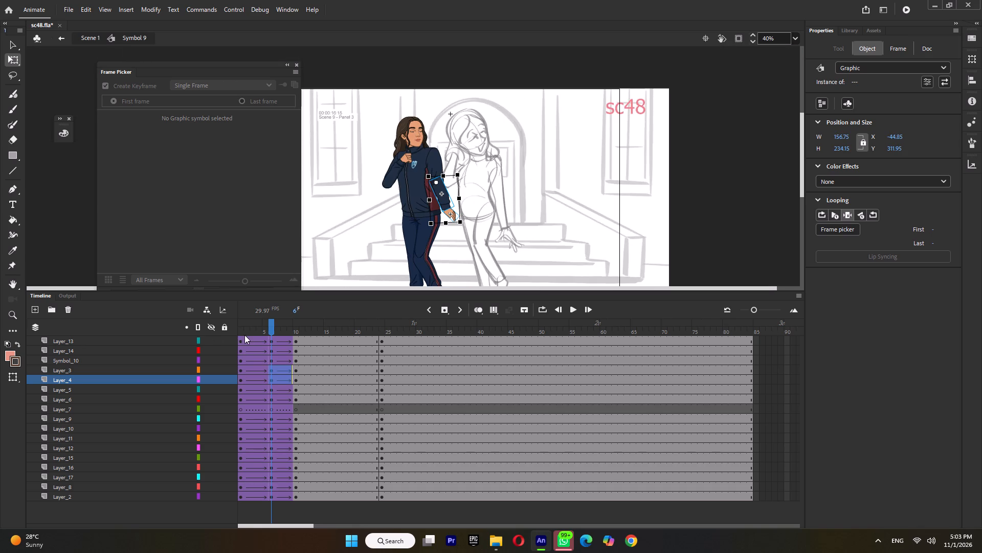
left_click(239, 330)
scroll(430, 225, "down", 3)
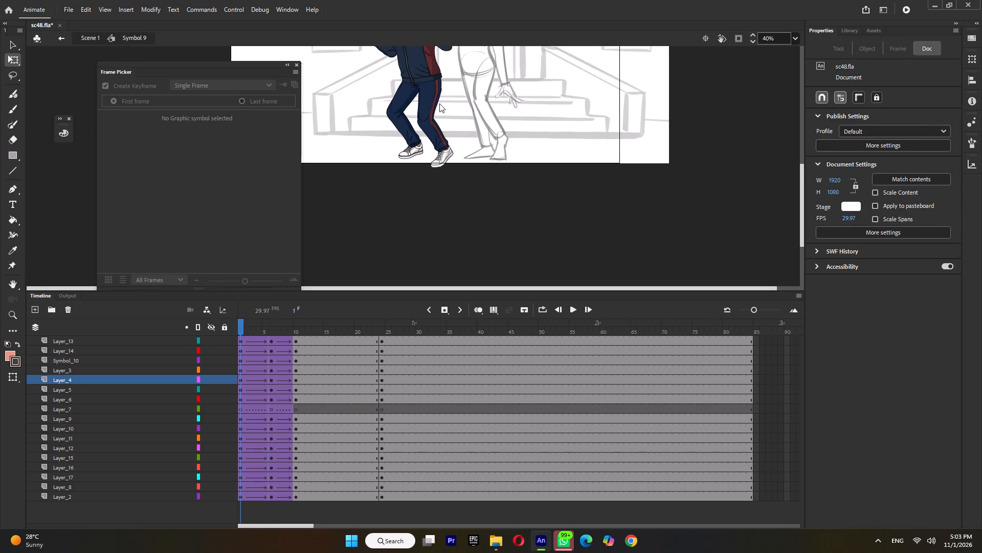
middle_click(444, 157)
scroll(444, 157, "up", 5)
middle_click(444, 168)
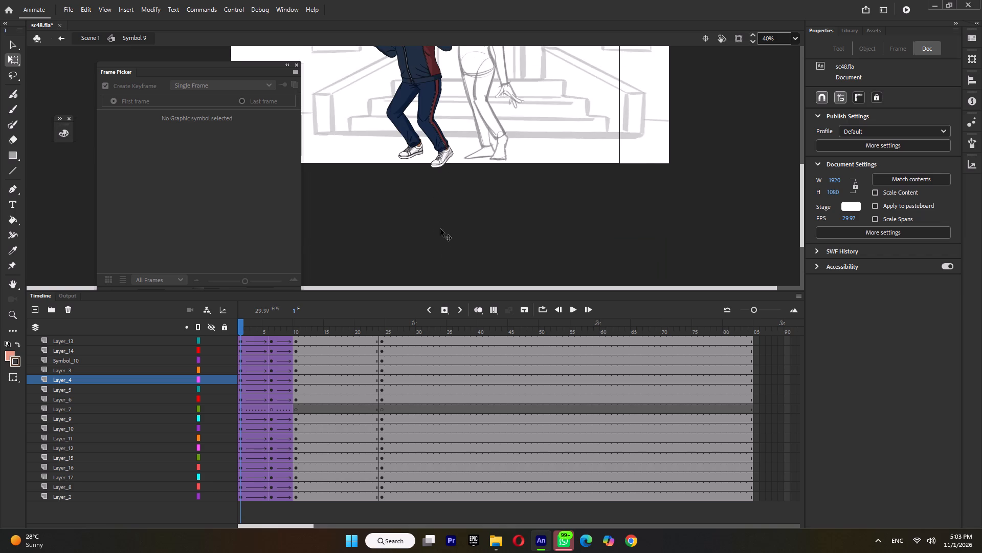
scroll(440, 229, "down", 1)
left_click(273, 329)
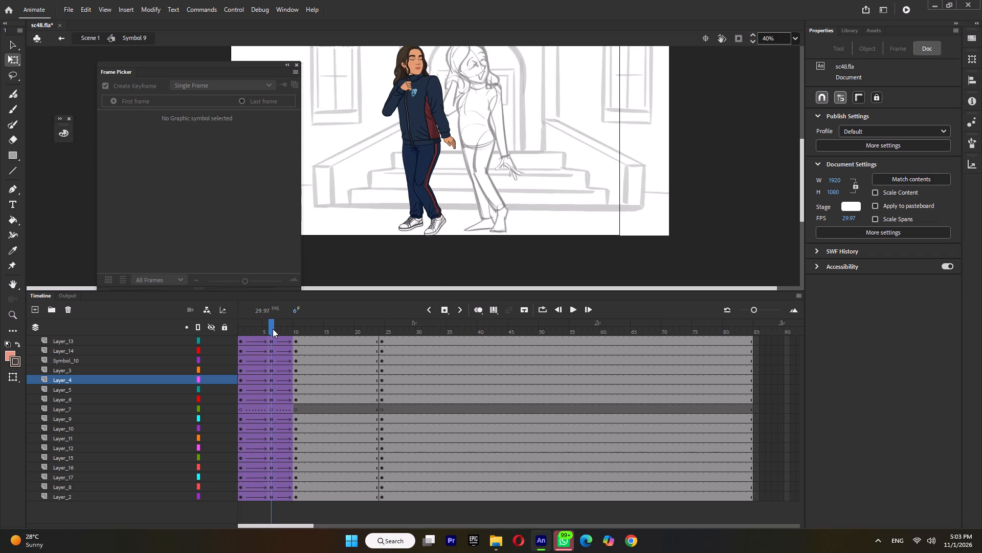
left_click(299, 330)
left_click_drag(264, 328, 212, 330)
key("Return")
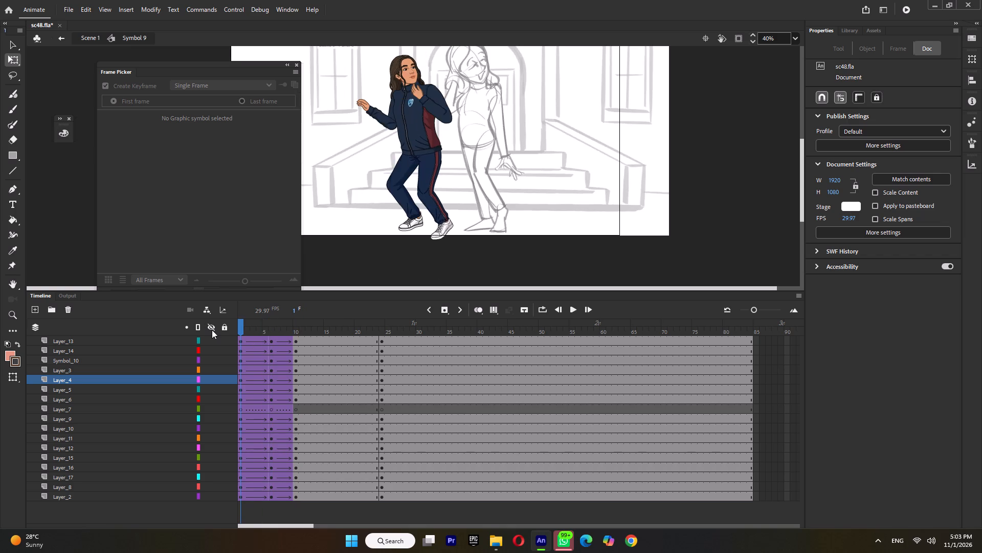
key("Return")
left_click(271, 328)
left_click_drag(253, 327, 214, 332)
left_click_drag(214, 332, 206, 335)
Copy the Layer_17 shoe keyframe at frame 6 and paste it onto frame 1 of the same layer.
left_click(432, 227)
left_click(440, 233)
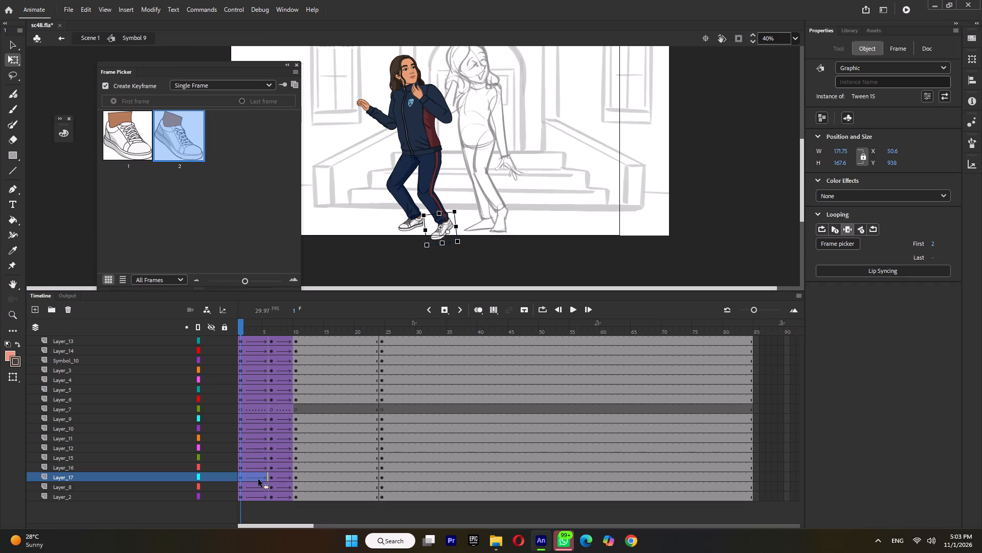
left_click(272, 477)
right_click(272, 477)
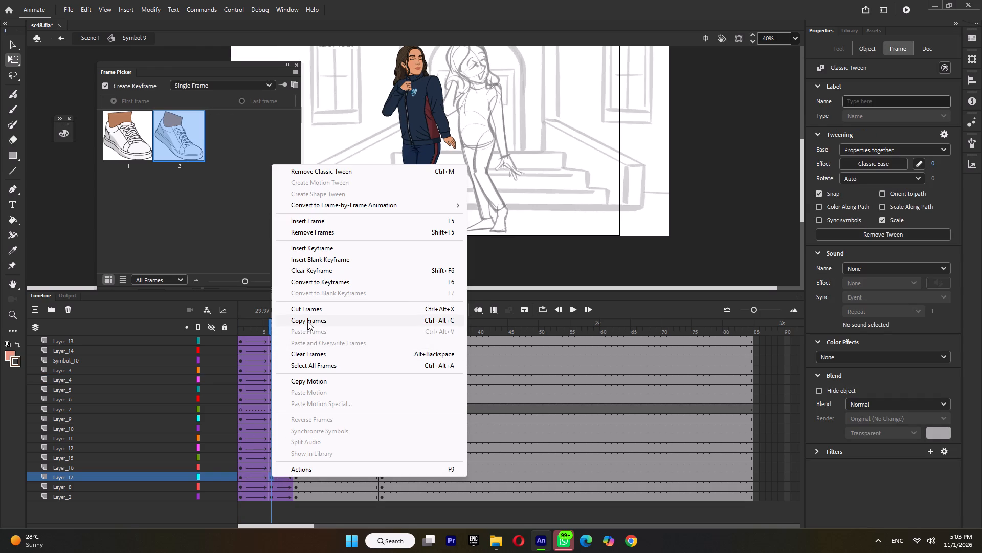
left_click(307, 322)
left_click(242, 480)
right_click(242, 480)
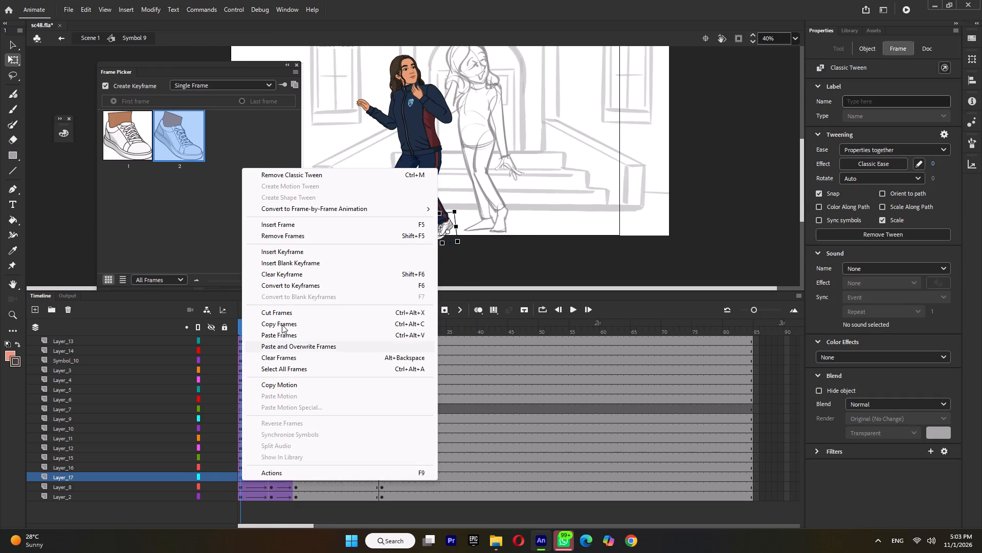
left_click(278, 335)
At frame 1, rotate the red-striped leg's thigh slightly clockwise and adjust its shin to join the knee and the shoe.
left_click(428, 178)
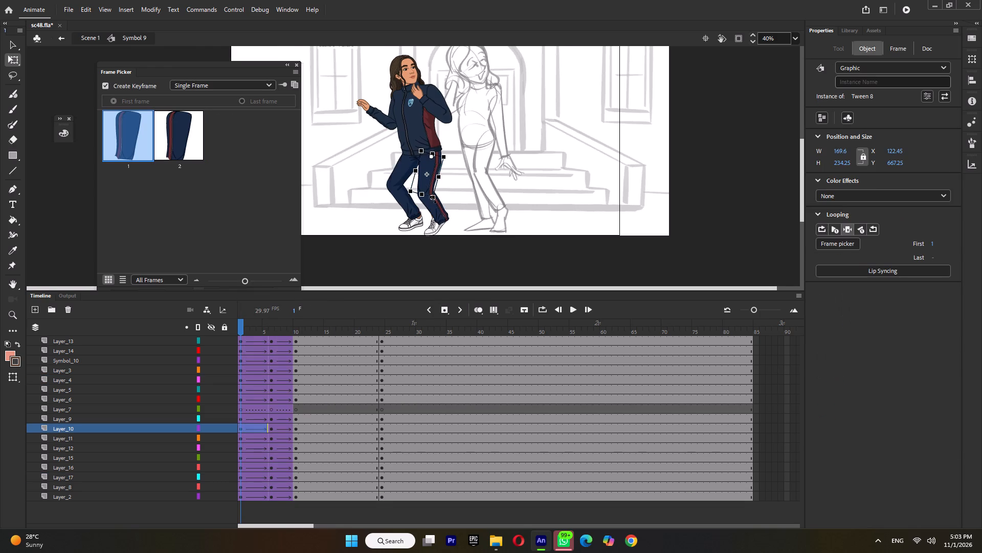
scroll(433, 200, "up", 3, "ctrl")
left_click_drag(435, 201, 421, 210)
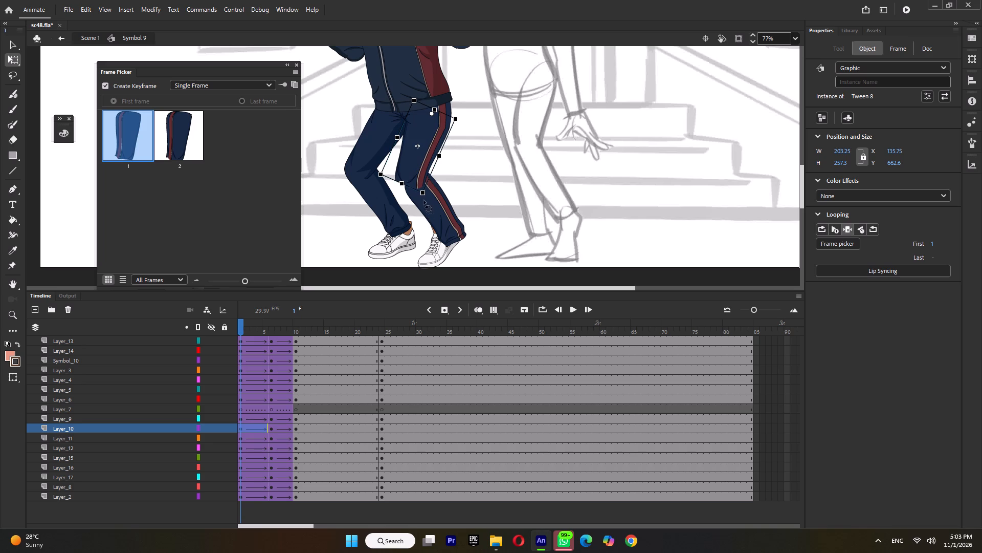
left_click(427, 205)
scroll(434, 212, "up", 4, "ctrl")
left_click_drag(440, 208, 409, 179)
left_click_drag(355, 94, 370, 99)
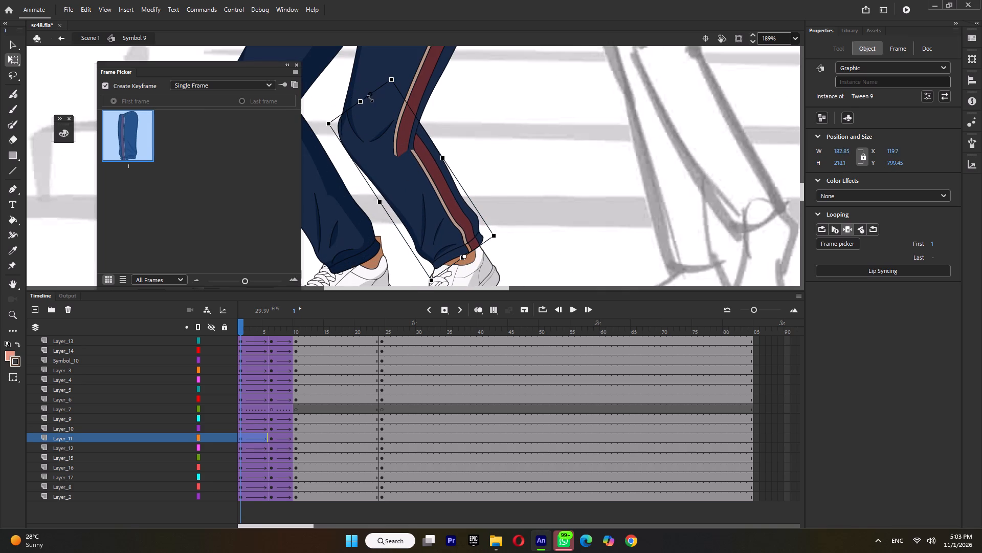
left_click_drag(370, 99, 371, 100)
scroll(383, 128, "down", 4, "ctrl")
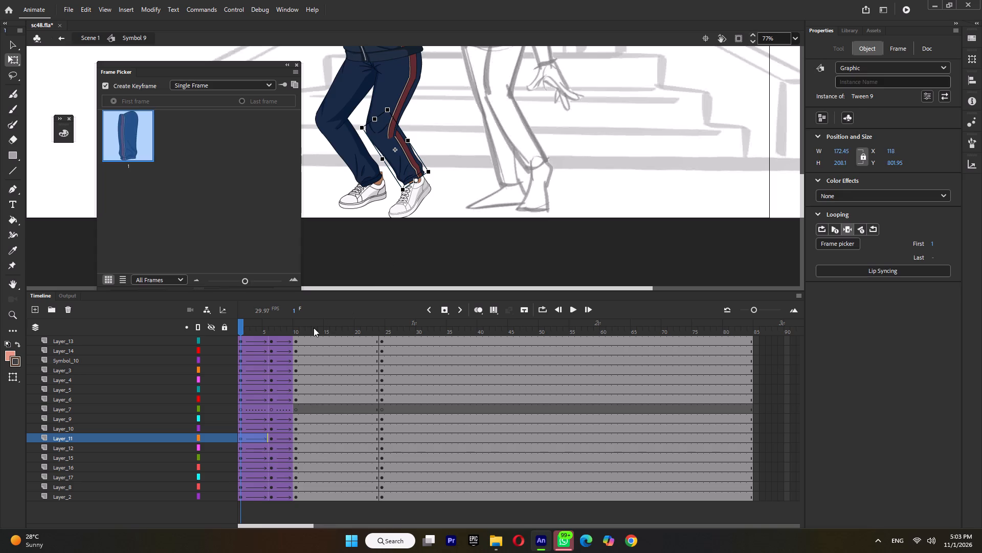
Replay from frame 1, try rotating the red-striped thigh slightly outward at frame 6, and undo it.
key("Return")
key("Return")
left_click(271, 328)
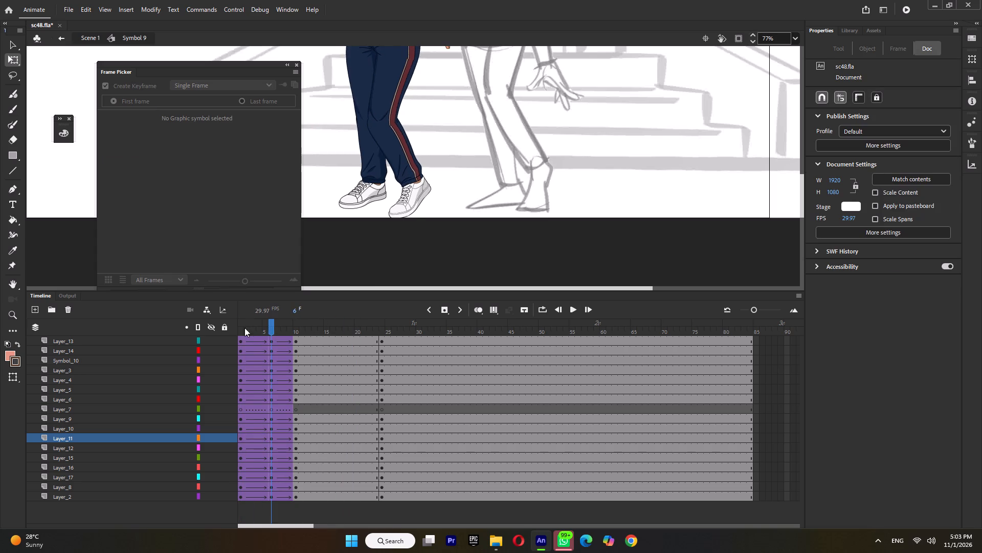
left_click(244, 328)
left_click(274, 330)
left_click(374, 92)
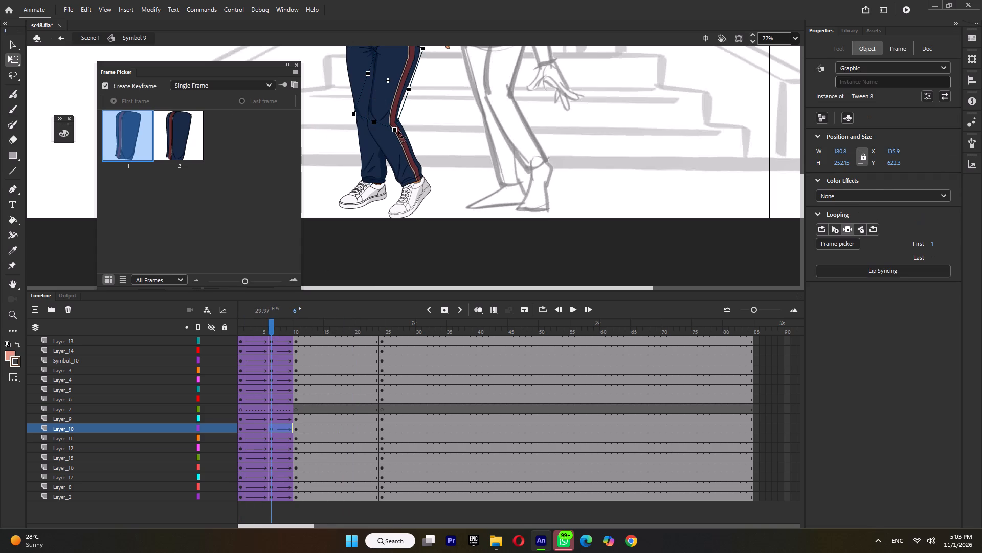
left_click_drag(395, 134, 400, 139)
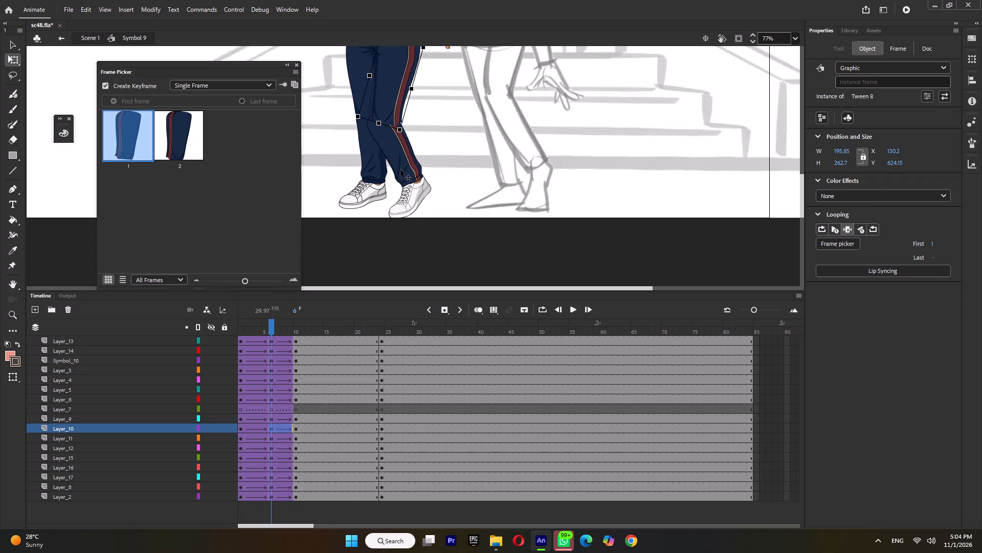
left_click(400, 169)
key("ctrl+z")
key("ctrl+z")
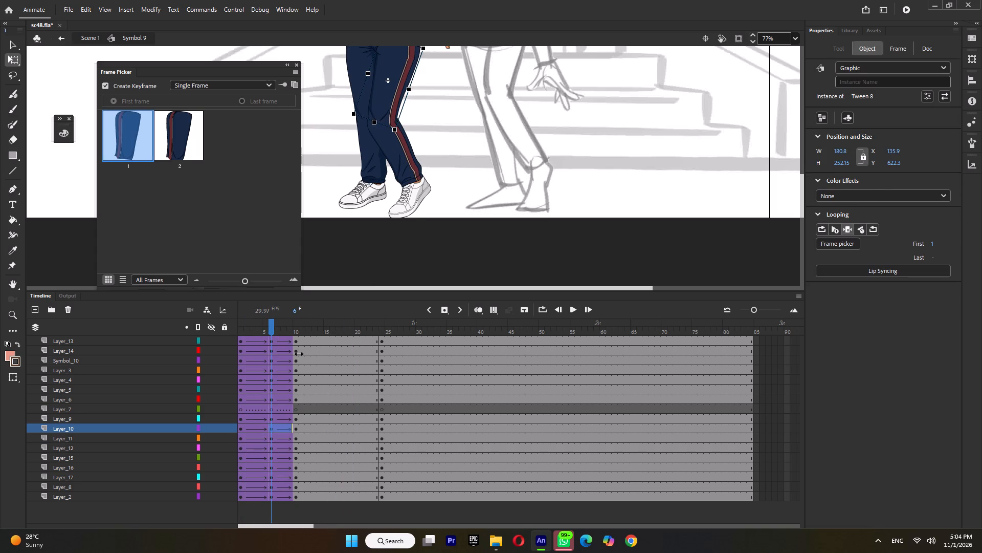
At frame 6, rotate the red-striped leg's shin and shoe together slightly clockwise, with the pivot at the shoe.
left_click(411, 202)
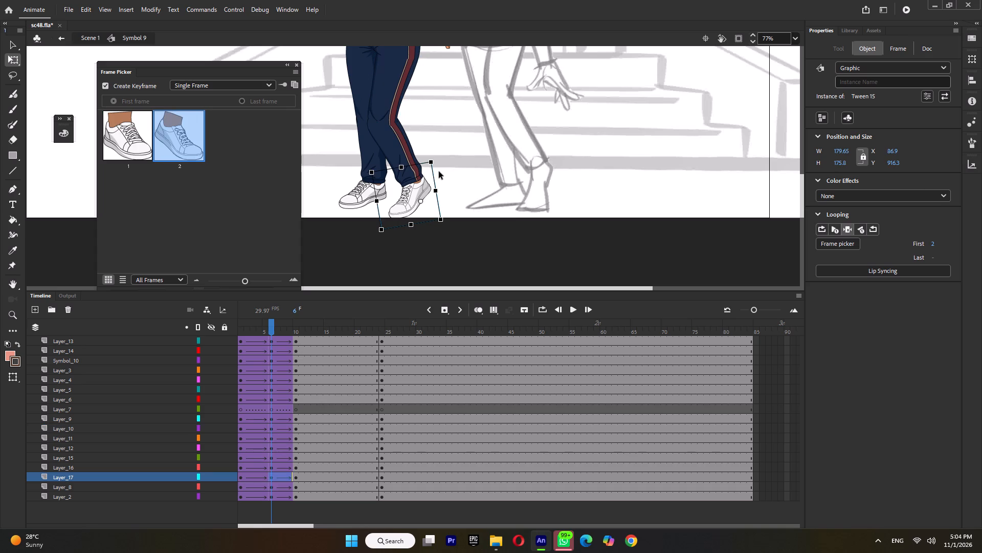
left_click(398, 155, "shift")
left_click_drag(403, 169, 398, 214)
left_click_drag(448, 105, 455, 115)
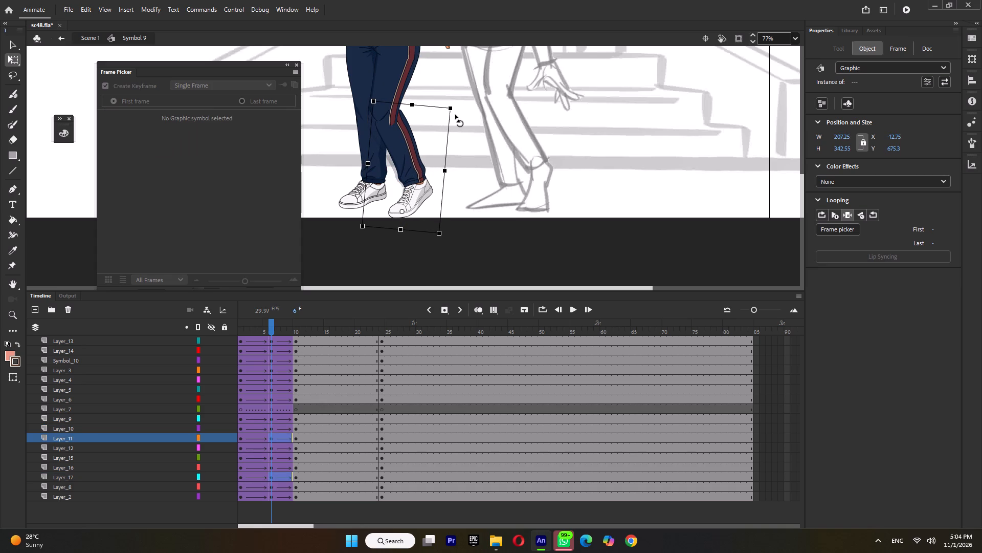
left_click_drag(455, 115, 454, 115)
left_click(462, 135)
Rotate the red-striped thigh at frame 6 slightly outward so it meets the shin at the knee.
left_click(387, 108)
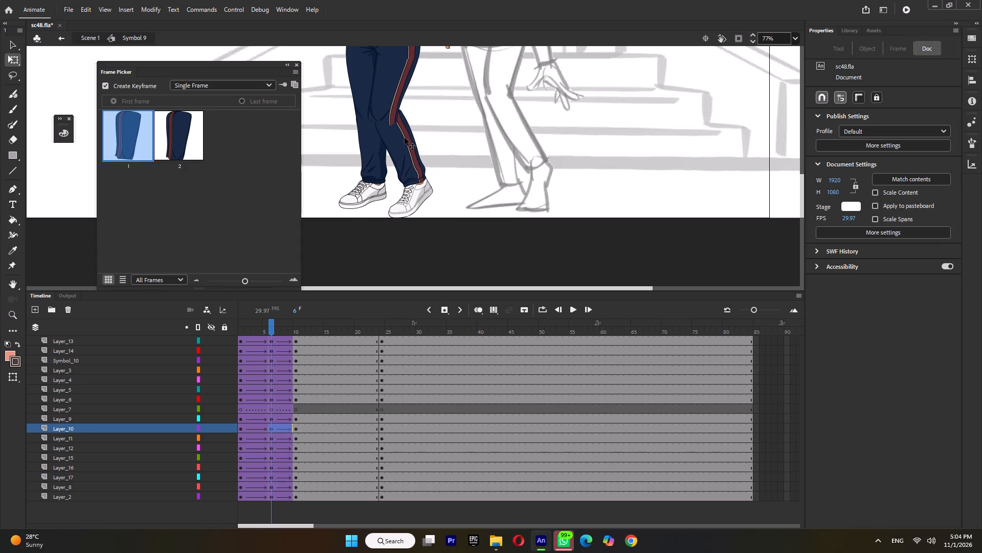
left_click_drag(394, 134, 404, 139)
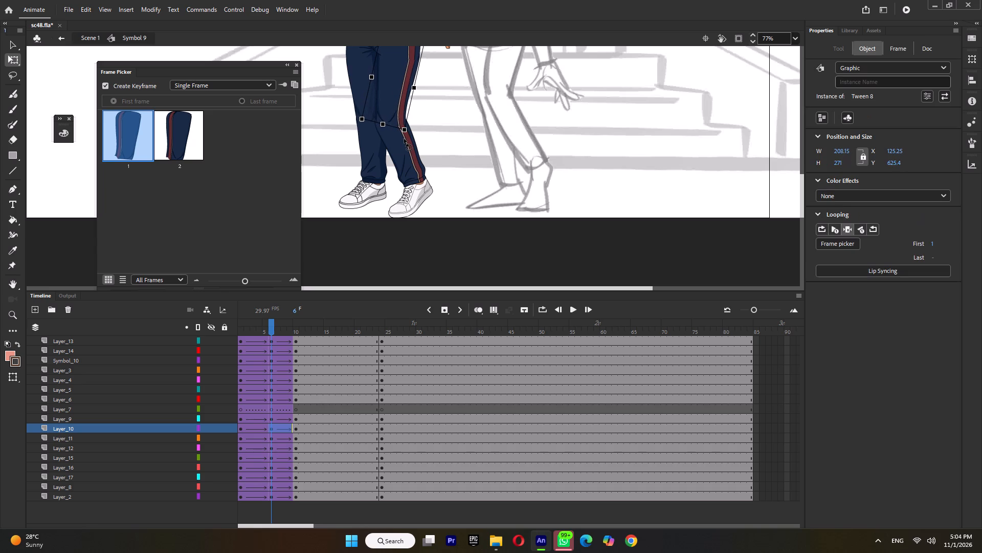
left_click_drag(404, 139, 403, 139)
left_click(407, 151)
scroll(415, 186, "down", 4, "ctrl")
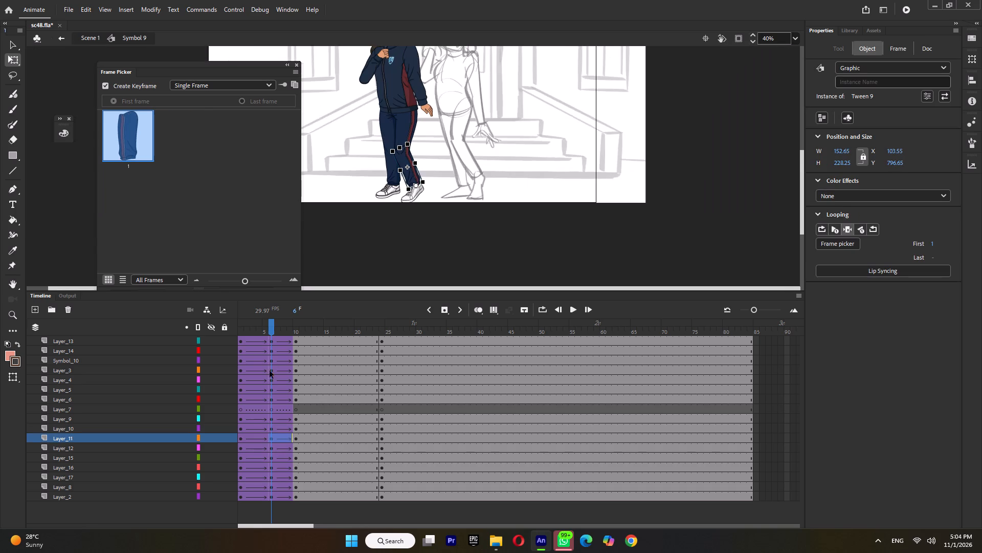
Check frames 10 and 3, and at frame 6 fine-tune the red-striped thigh and shin so their stripes align at the knee.
left_click(295, 329)
left_click(255, 329)
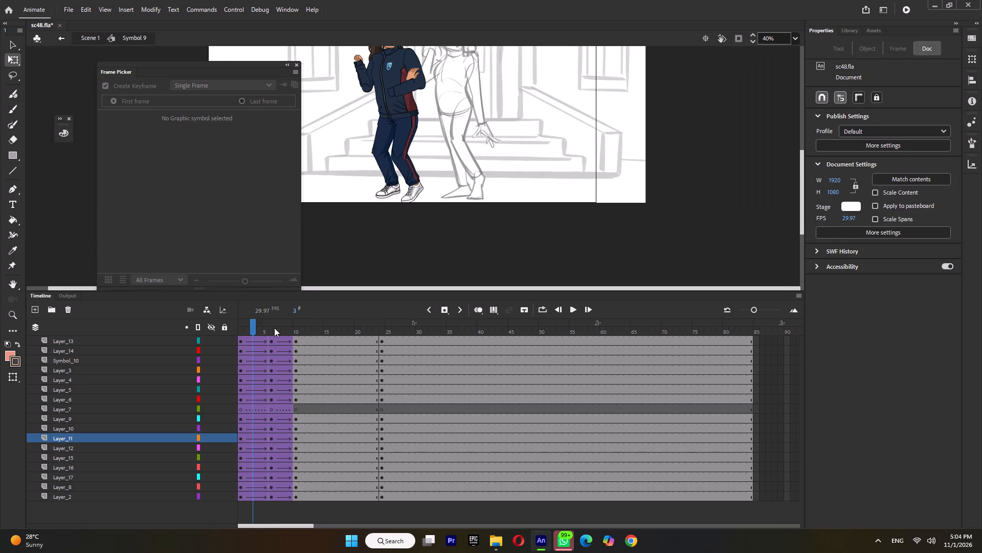
left_click(274, 328)
left_click(407, 177)
left_click(406, 133)
scroll(408, 144, "up", 2, "ctrl")
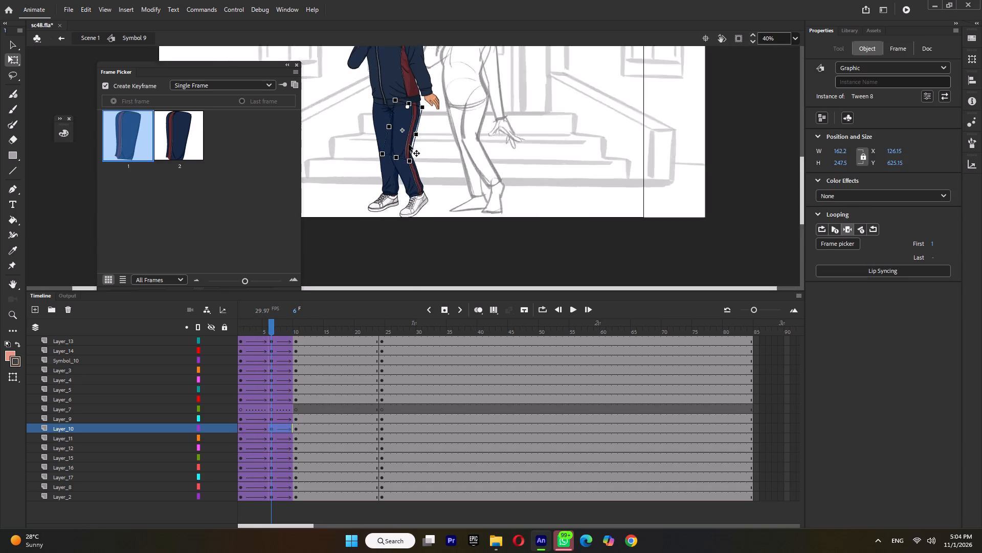
scroll(409, 144, "up", 4, "ctrl")
left_click_drag(408, 172, 414, 176)
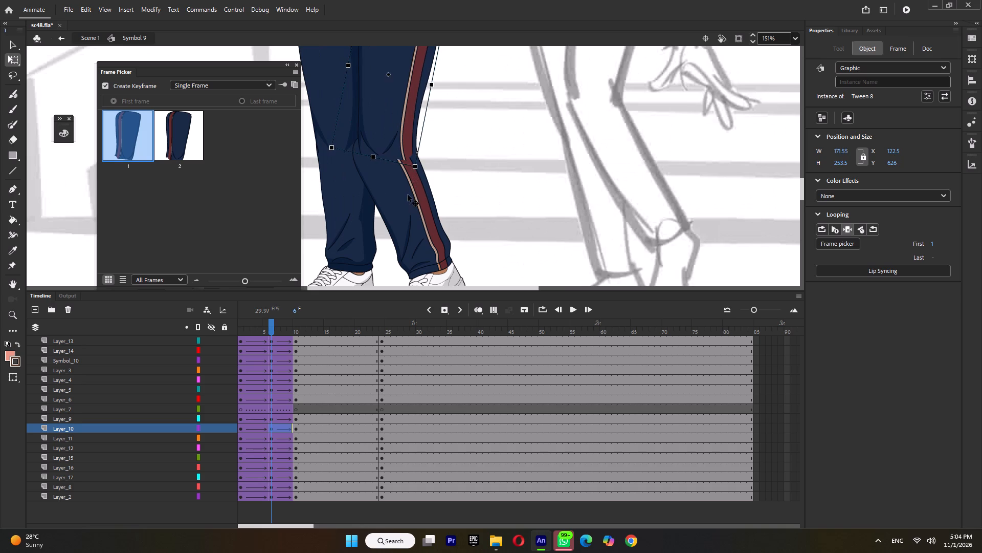
left_click(408, 195)
left_click_drag(405, 113, 414, 115)
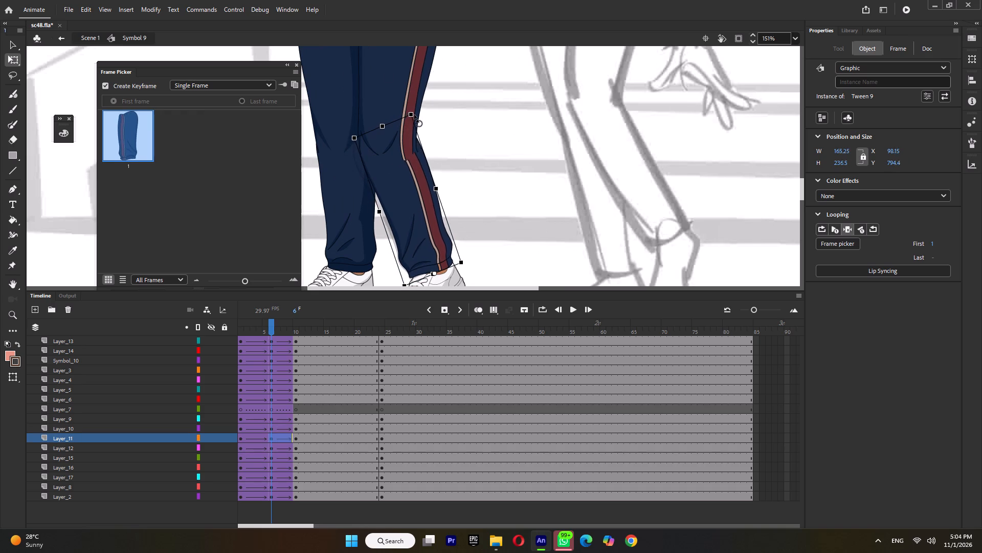
left_click_drag(414, 115, 414, 115)
scroll(414, 117, "down", 9, "ctrl")
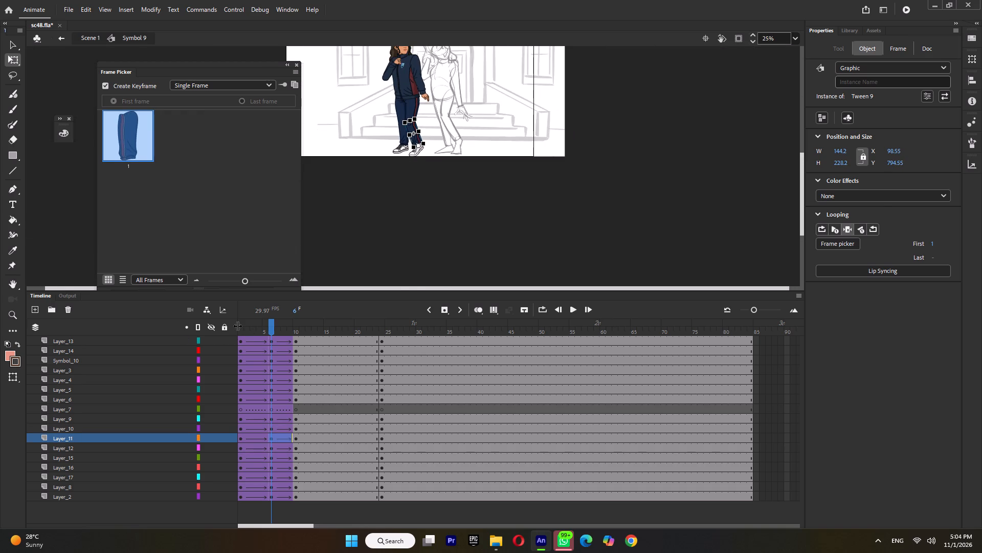
Play the animation repeatedly from frame 1 to check the full body and leg motion.
left_click(237, 326)
key("Return")
left_click(243, 327)
key("Return")
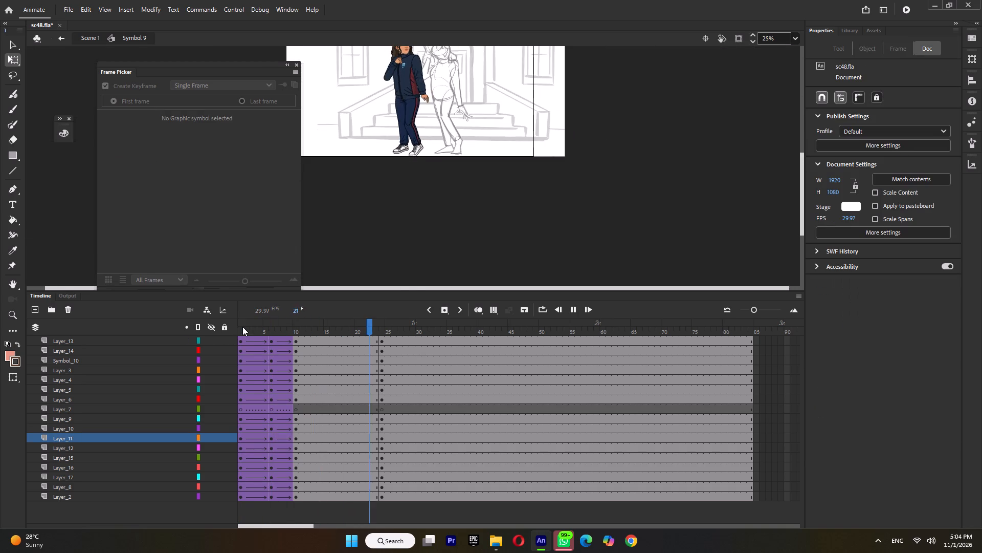
left_click(242, 327)
key("Return")
key("Return")
left_click(242, 327)
key("Return")
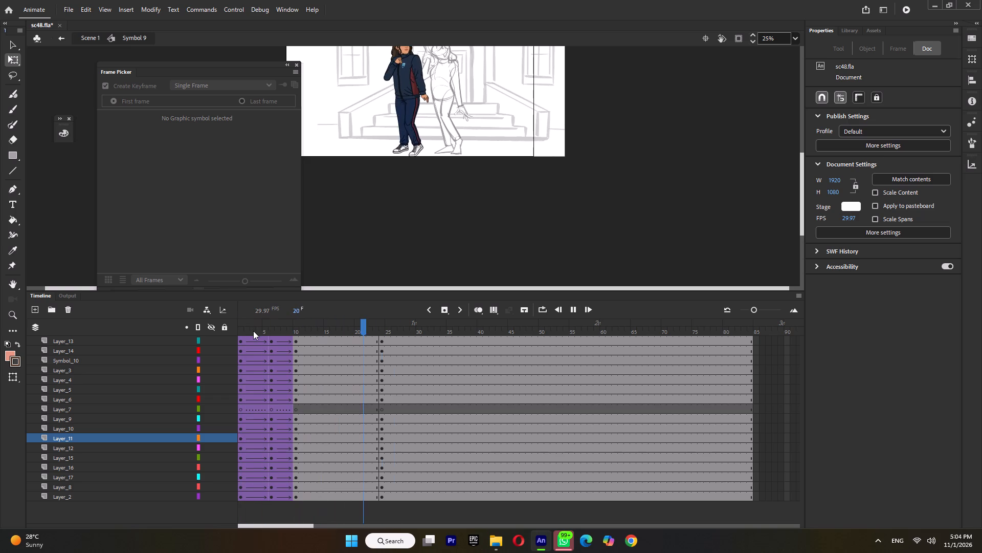
key("Return")
left_click_drag(248, 327, 234, 332)
key("Return")
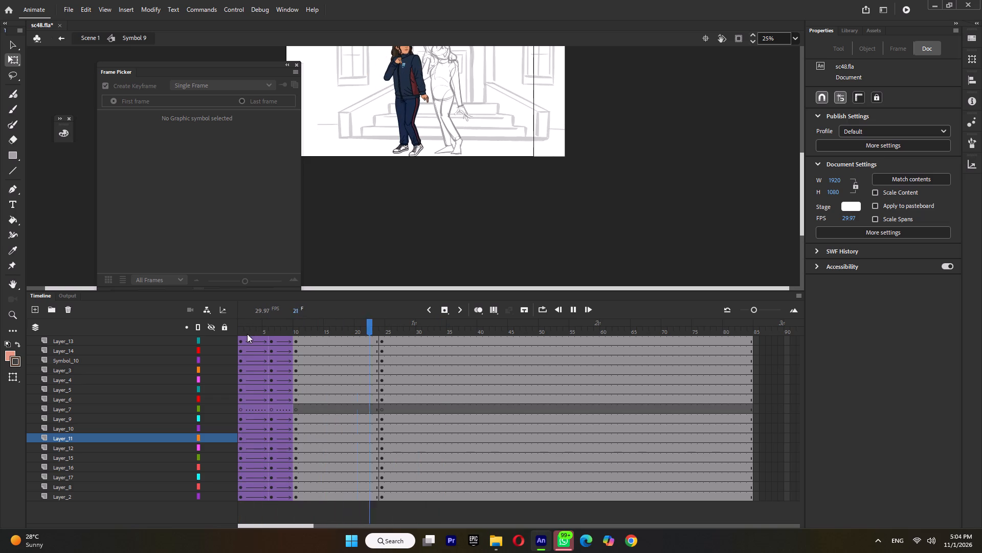
key("Return")
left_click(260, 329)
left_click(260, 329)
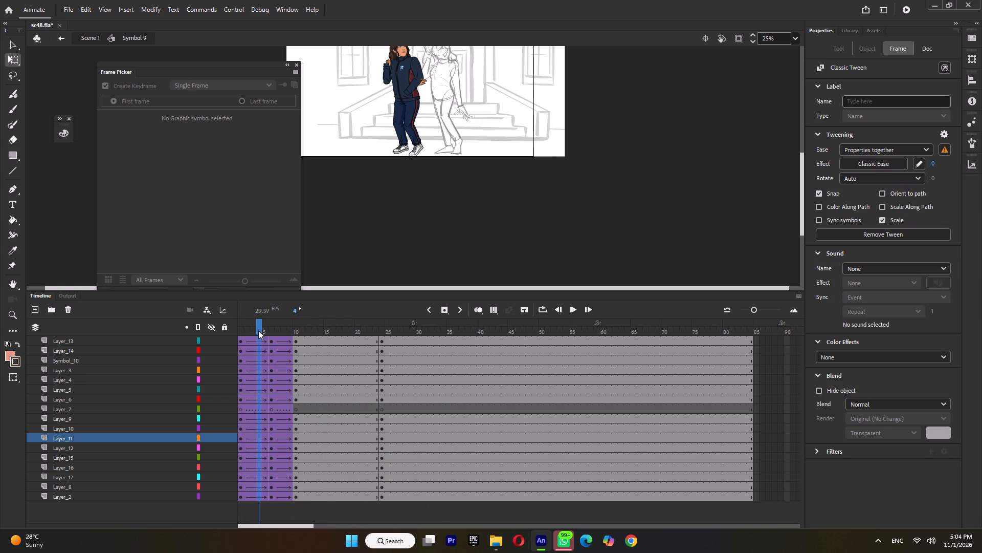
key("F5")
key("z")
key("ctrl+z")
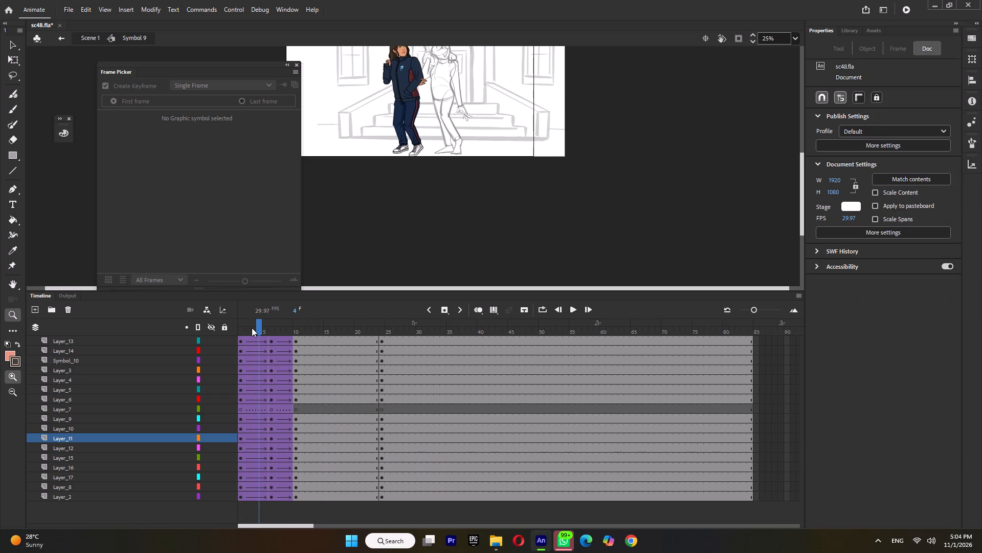
Insert keyframes across all layers at frames 3, 5 and 8 of the tweened section.
double_click(255, 328)
key("F6")
left_click(261, 328)
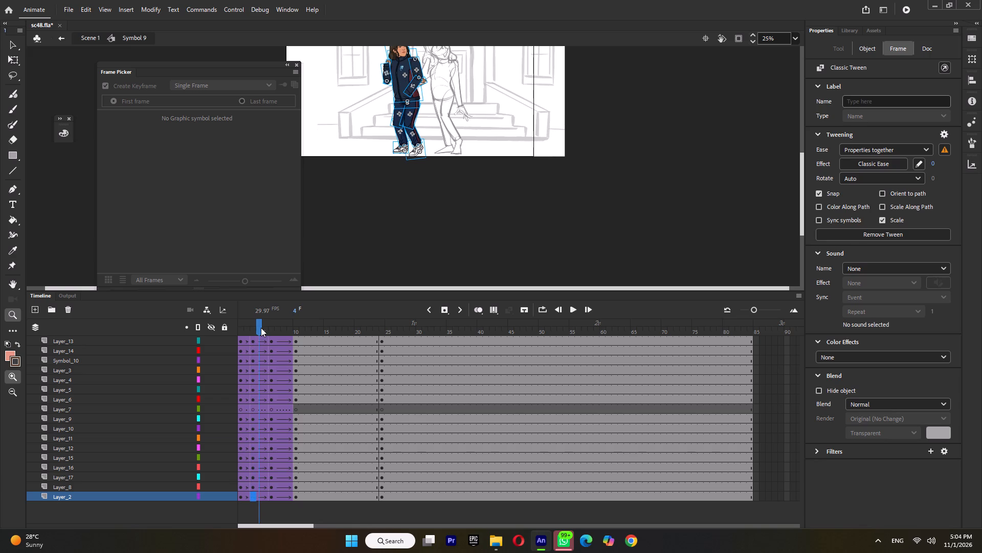
double_click(264, 327)
key("F6")
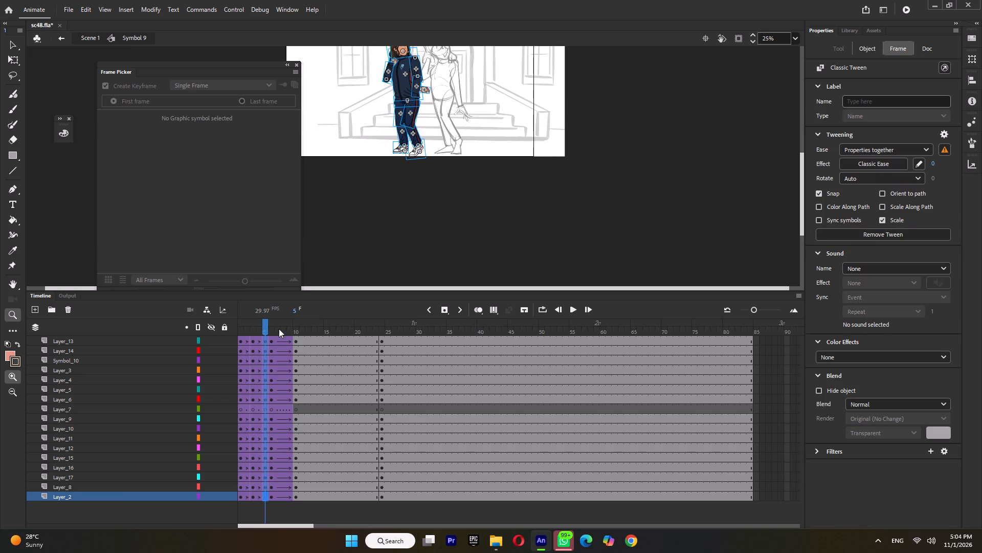
double_click(281, 327)
key("F6")
left_click_drag(301, 325, 360, 330)
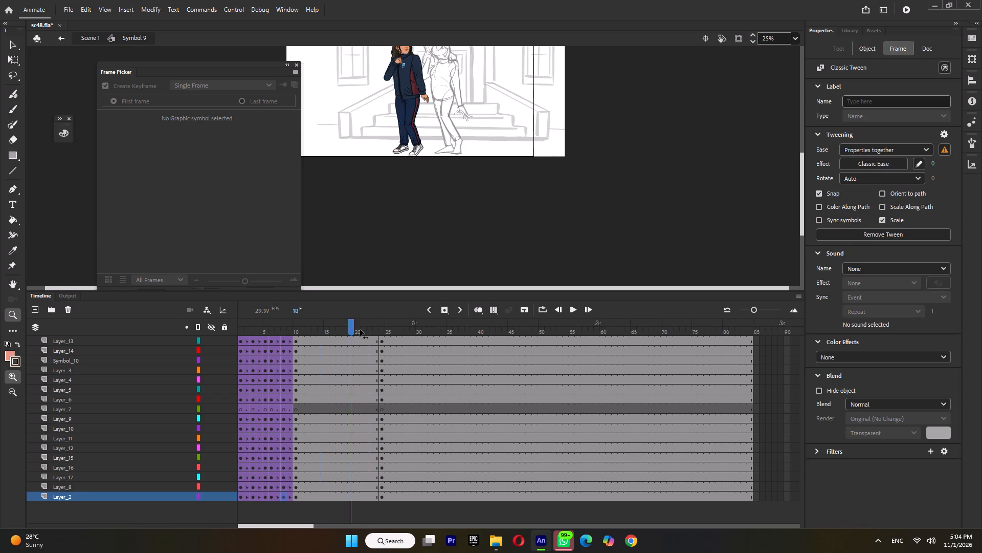
Save the file after playing back the Symbol 9 animation, and return to Scene 1.
left_click_drag(360, 330, 351, 343)
scroll(416, 239, "down", 6, "ctrl")
key("ctrl+s")
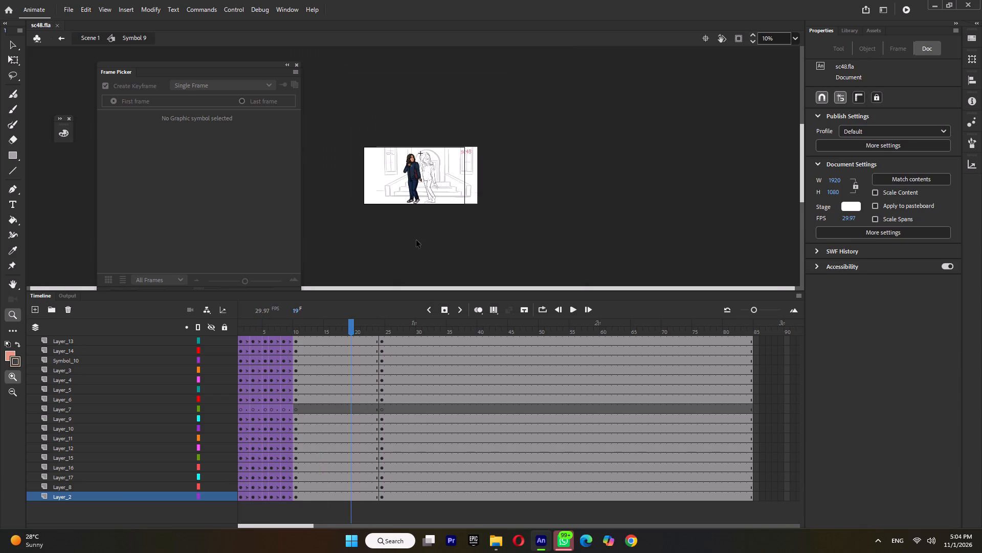
key("Return")
key("Return")
double_click(442, 226)
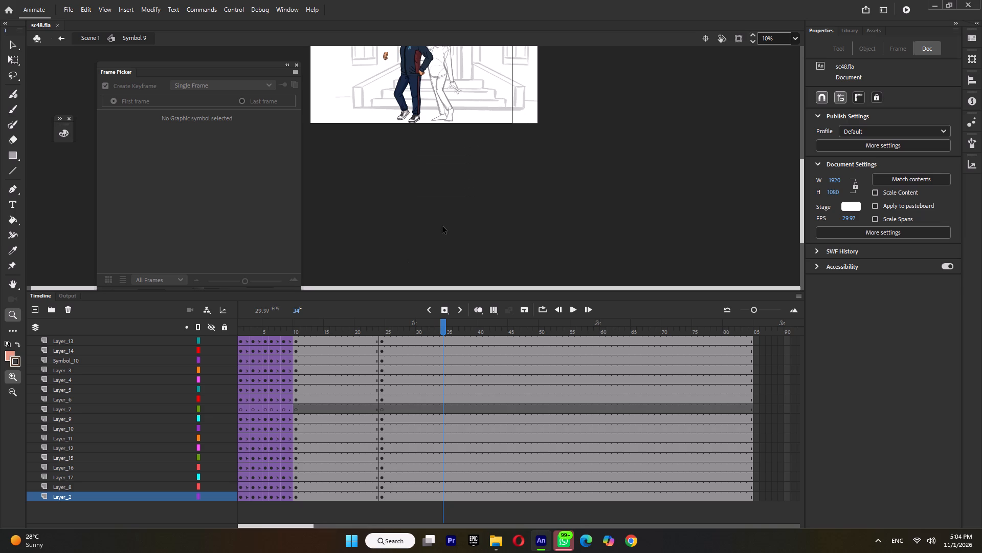
left_click(17, 55)
scroll(399, 226, "down", 4, "ctrl")
key("ctrl+s")
double_click(471, 197, "ctrl")
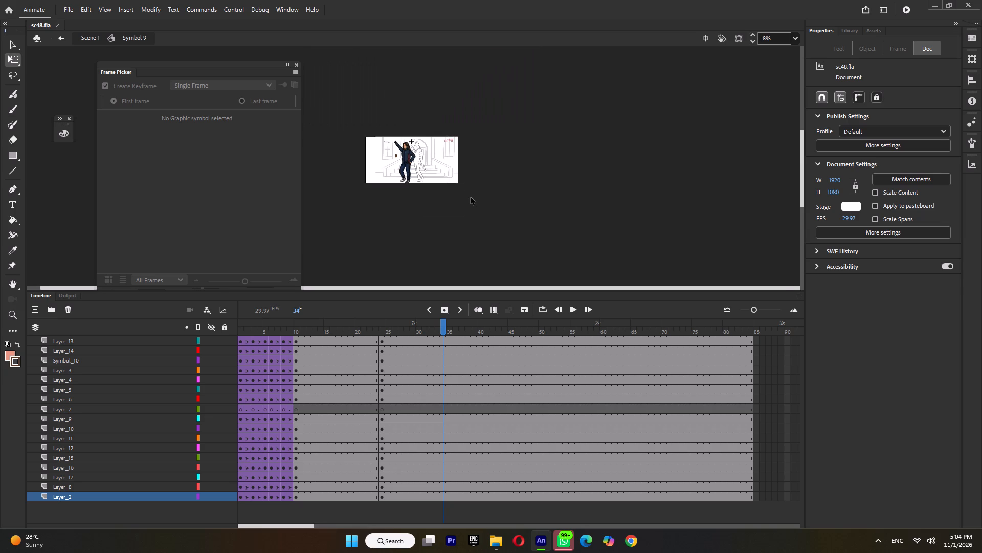
Play and scrub Scene 1 around frame 45 to examine the transition from the seated to the standing girl.
scroll(471, 197, "up", 4, "ctrl")
left_click(297, 327)
key("Return")
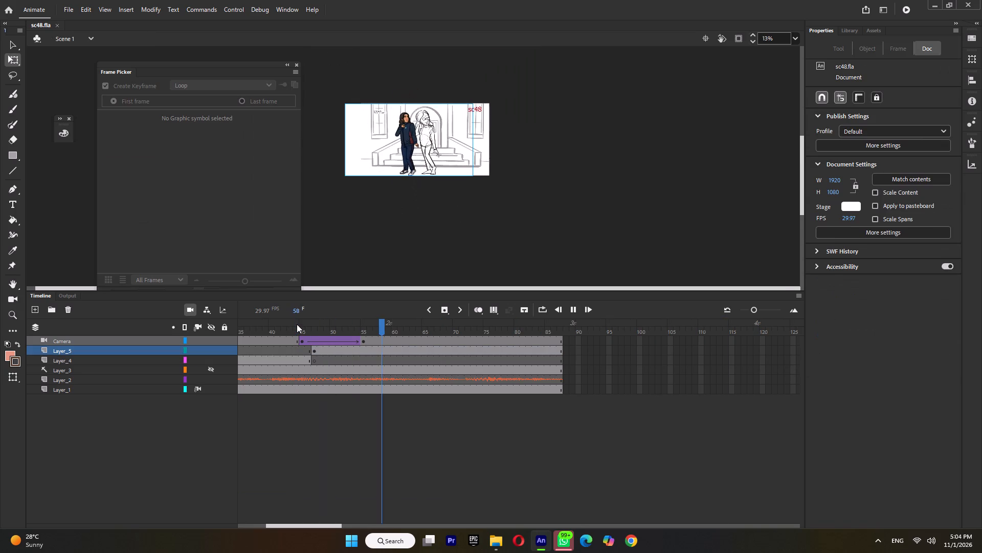
left_click(297, 324)
key("Return")
left_click_drag(297, 324, 302, 329)
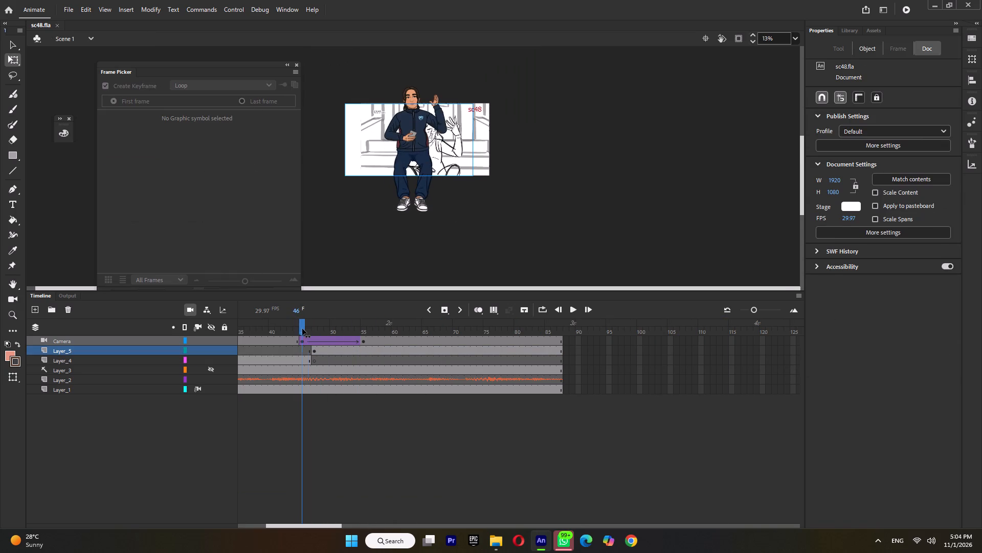
left_click_drag(302, 329, 299, 335)
Step through frames 43 to 45 of the seated girl in Symbol 3, and go back to Scene 1.
double_click(429, 146)
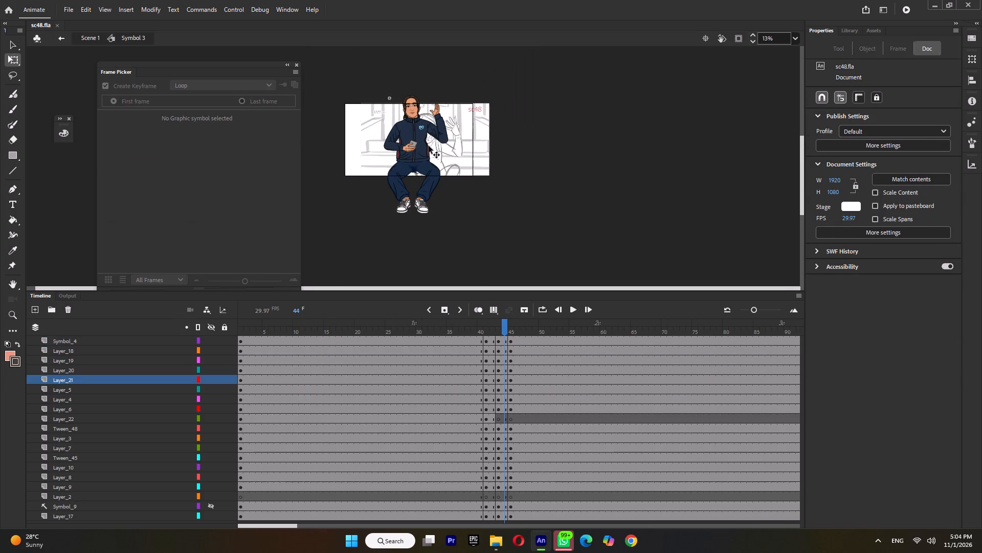
left_click_drag(495, 325, 511, 330)
double_click(505, 329)
left_click_drag(503, 325, 507, 336)
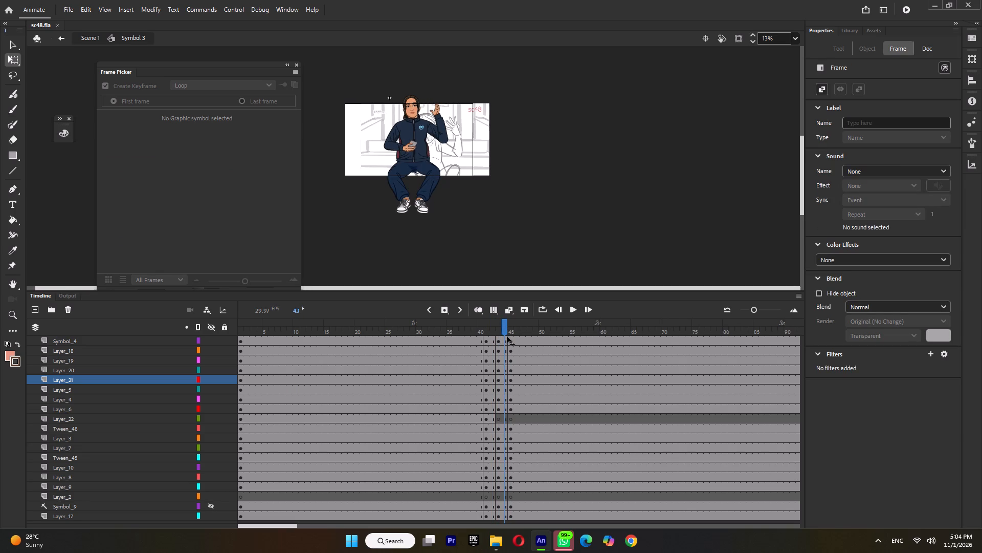
left_click_drag(507, 336, 509, 337)
double_click(505, 244)
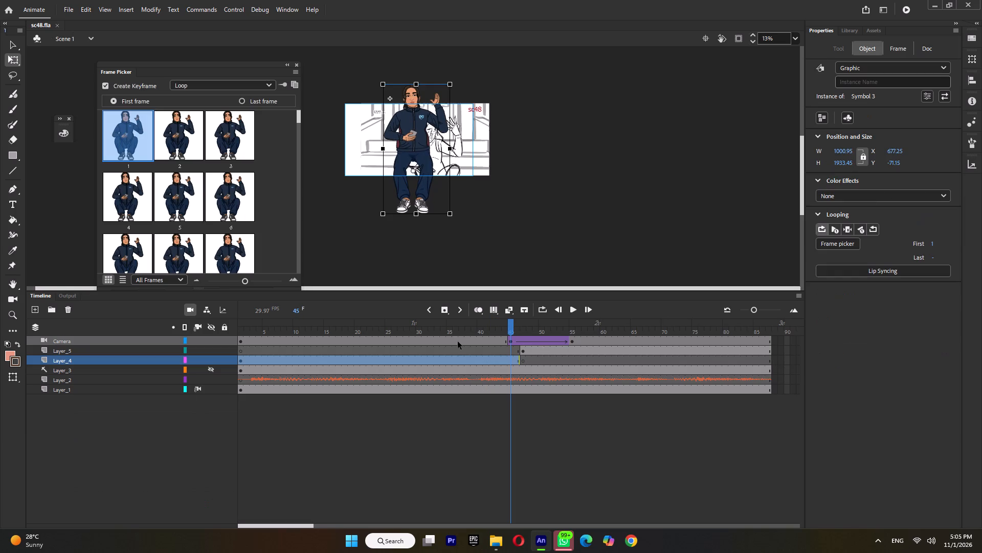
Replay Scene 1 from frame 40 and scrub frames 45 to 47 to examine how the seated pose cuts to standing.
left_click(482, 326)
key("Return")
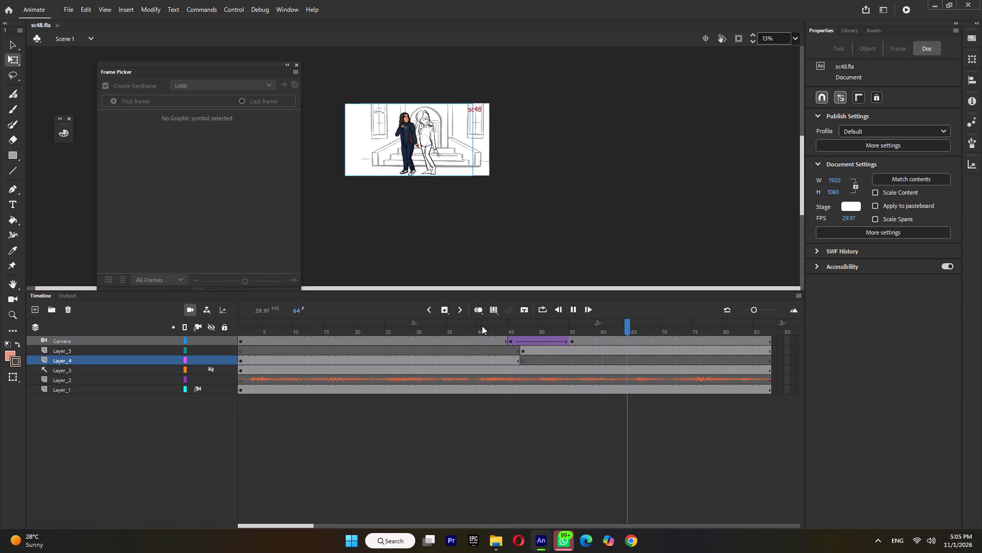
left_click(482, 326)
key("Return")
left_click(483, 330)
key("Return")
key("Return")
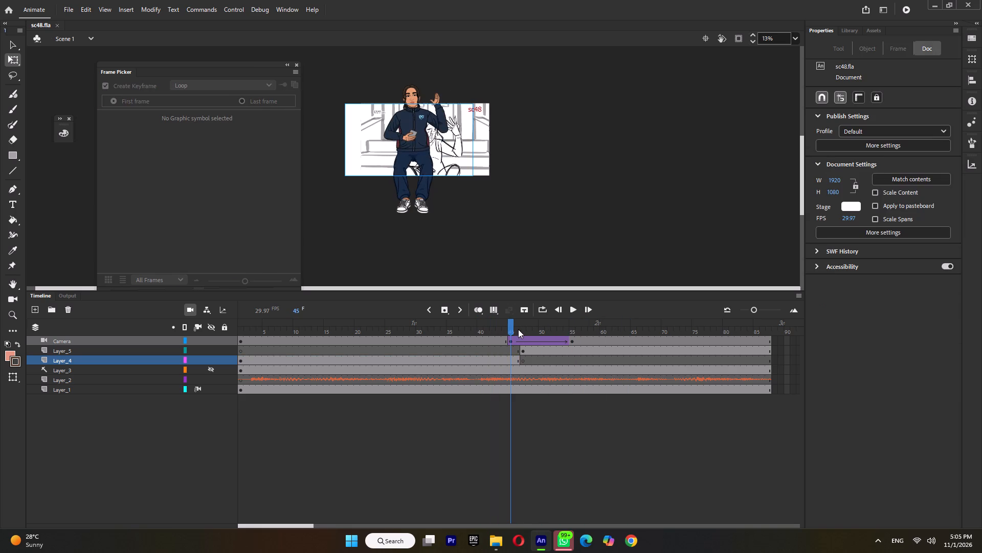
left_click(520, 328)
left_click_drag(521, 328, 523, 332)
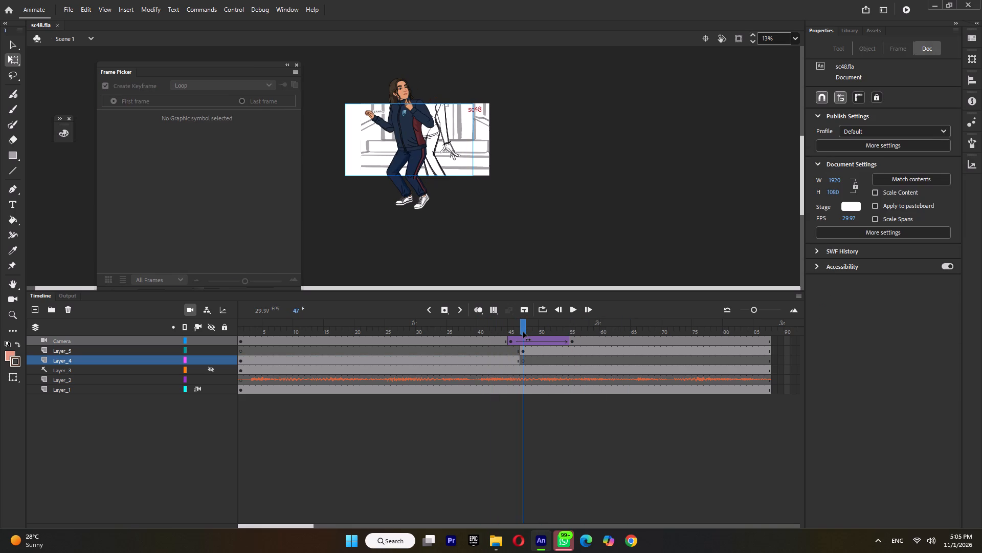
left_click_drag(523, 332, 520, 332)
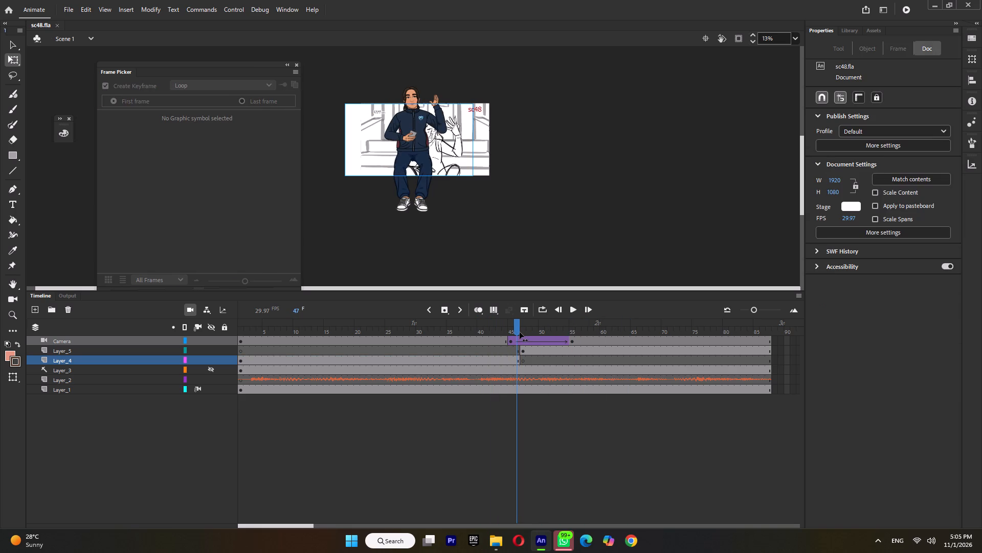
Open Symbol 3 from frame 45 and compare its leg poses at keyframes 41, 43 and 45.
left_click_drag(520, 332, 512, 343)
double_click(427, 160)
scroll(427, 160, "up", 5, "ctrl")
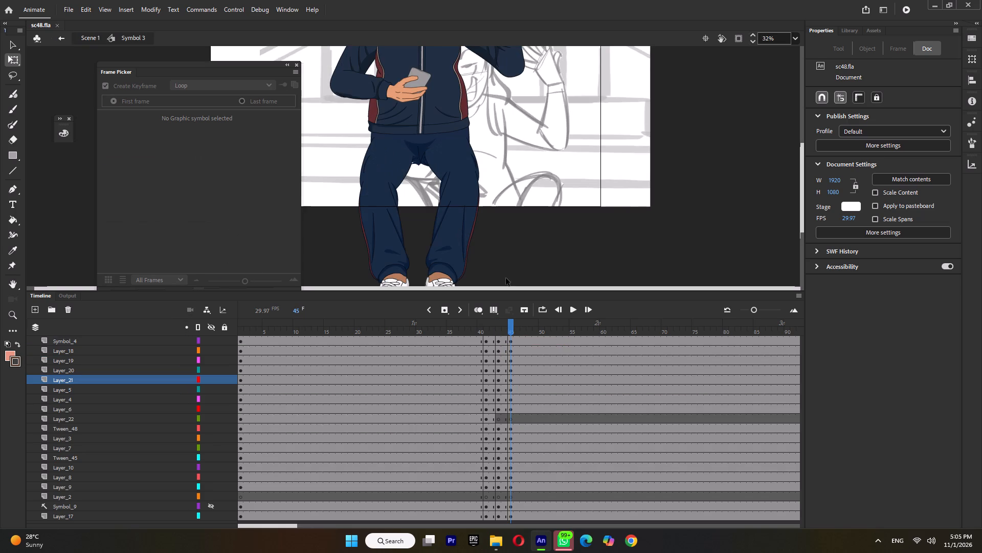
left_click(486, 327)
left_click(497, 327)
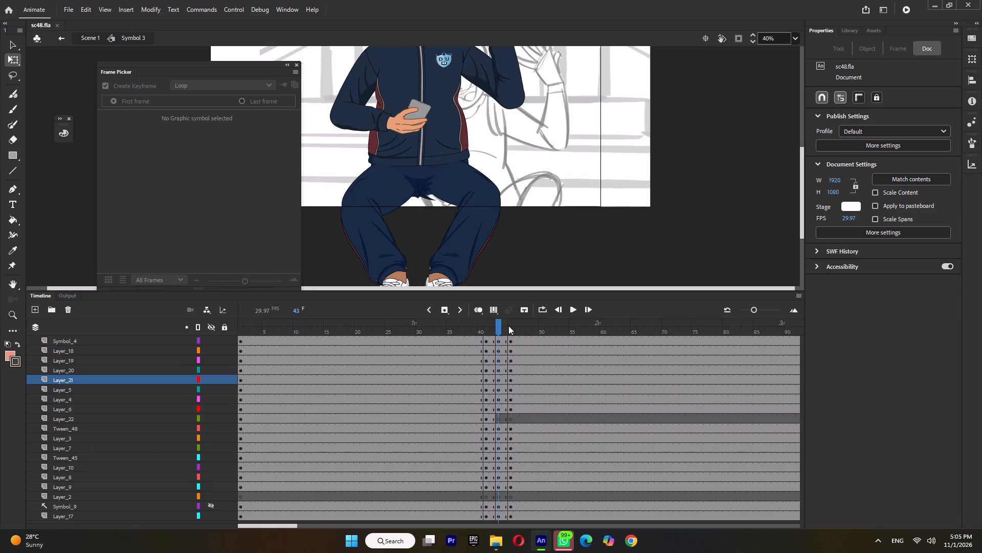
left_click(508, 326)
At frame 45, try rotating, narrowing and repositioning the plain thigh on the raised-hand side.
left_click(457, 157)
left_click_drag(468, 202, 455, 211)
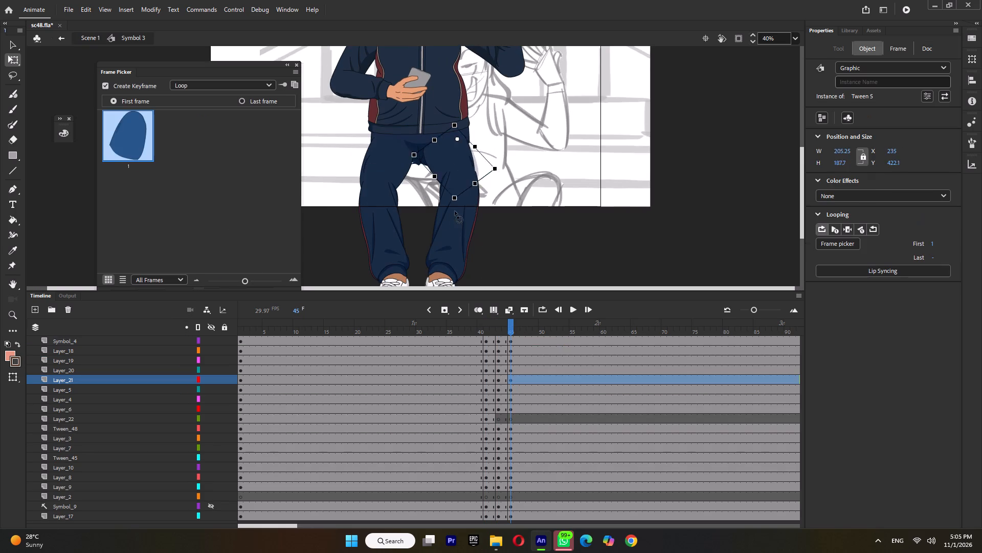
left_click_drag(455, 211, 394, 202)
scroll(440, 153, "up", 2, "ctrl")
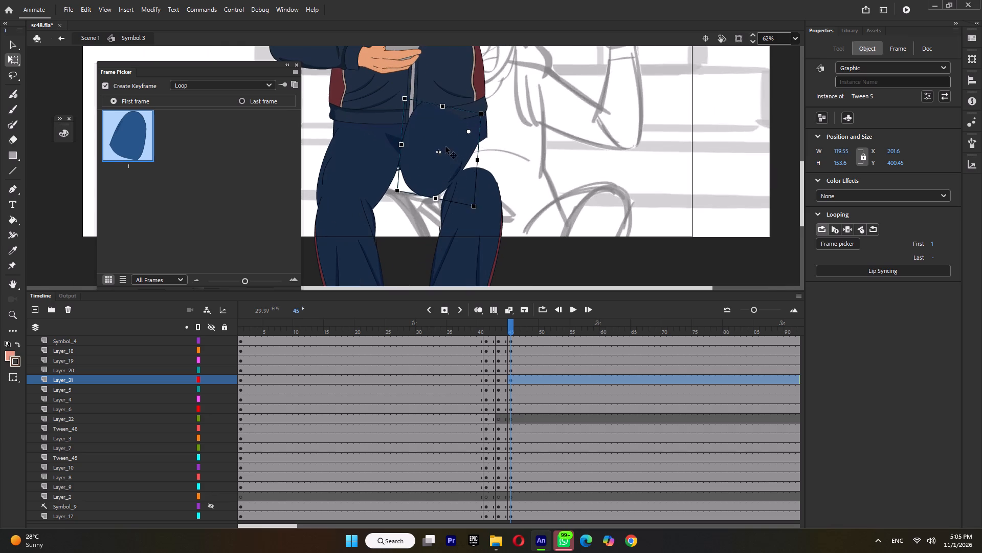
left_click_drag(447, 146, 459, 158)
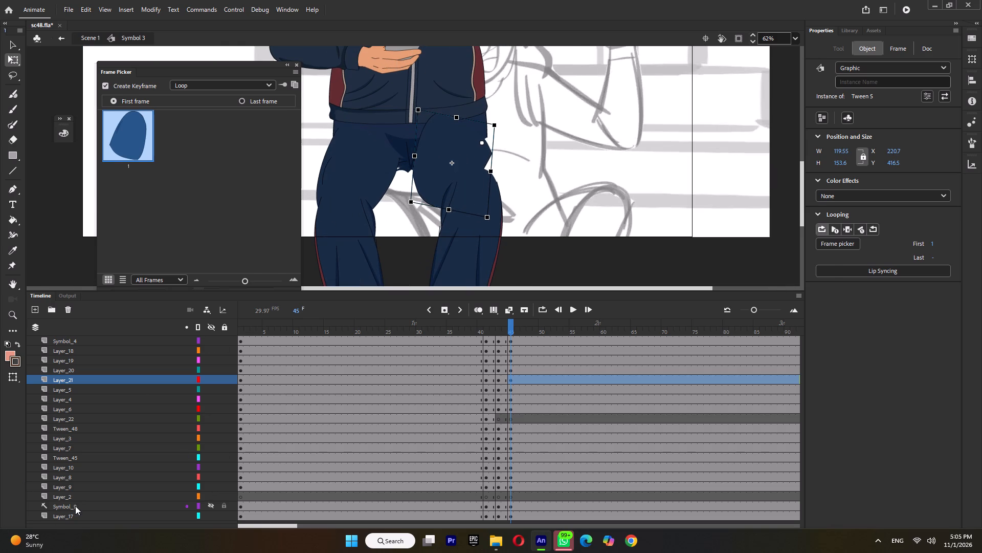
Unhide the Symbol_9 layer, and unhide Folder_1 inside that symbol to show the striped standing legs.
left_click(75, 506)
left_click(211, 505)
scroll(431, 204, "down", 5, "ctrl")
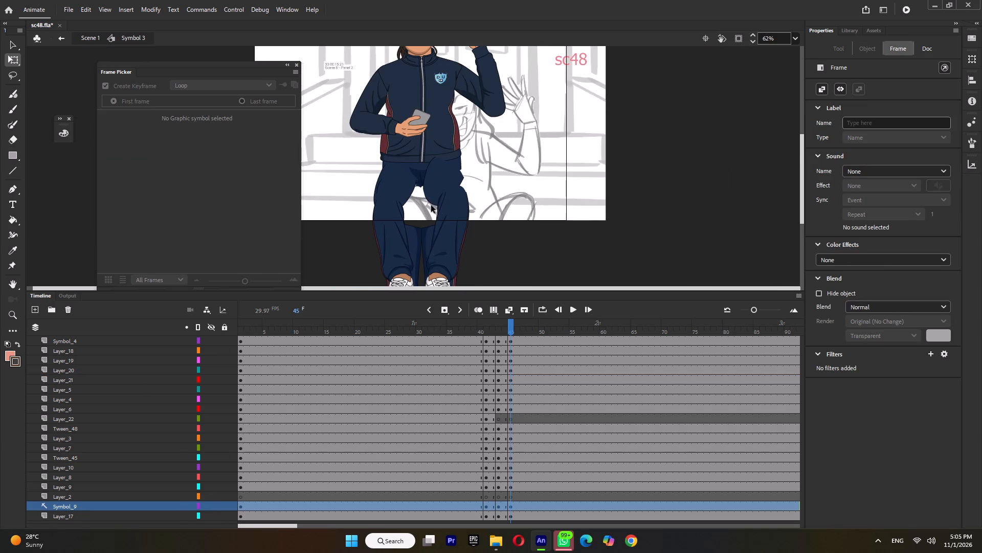
double_click(429, 227)
left_click(429, 227)
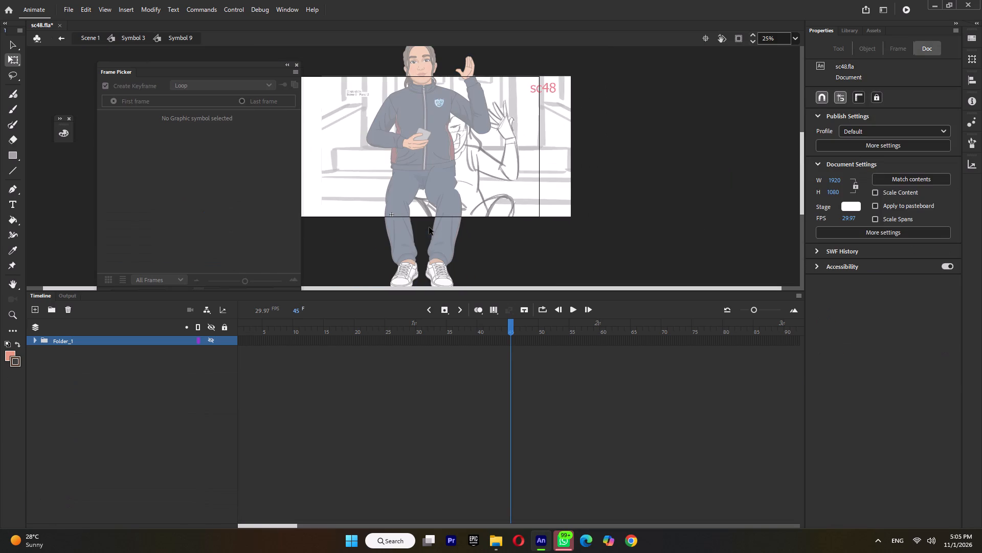
left_click(209, 336)
Replace the plain thigh on Layer_21 at frame 45 with the red-striped thigh copied from Symbol 9.
left_click(544, 246)
left_click(447, 244)
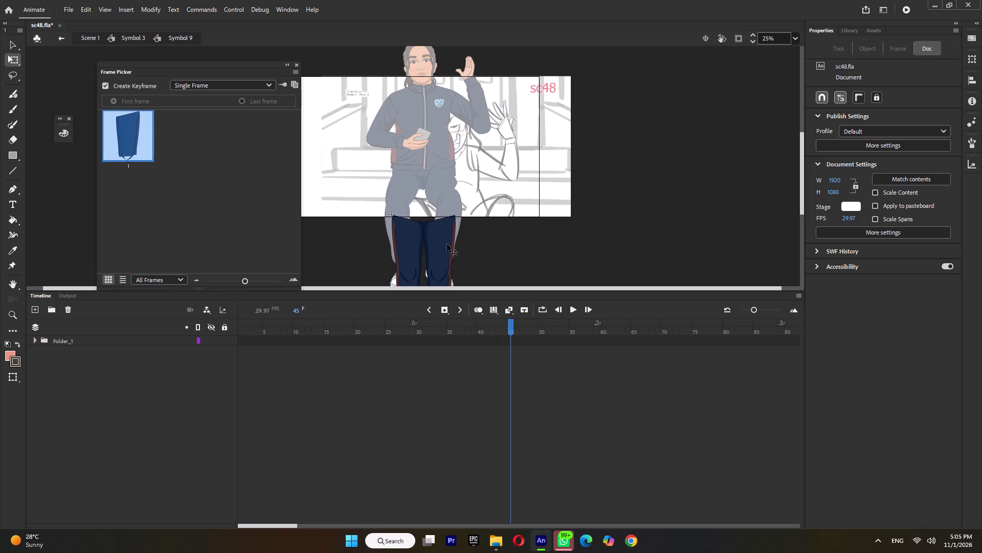
key("ctrl+c")
double_click(518, 220)
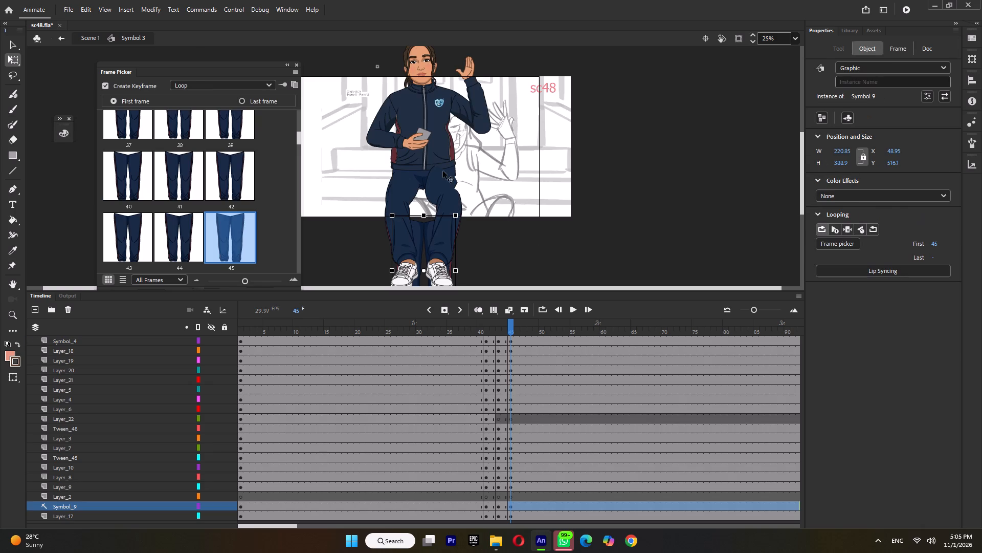
left_click(442, 177)
key("Delete")
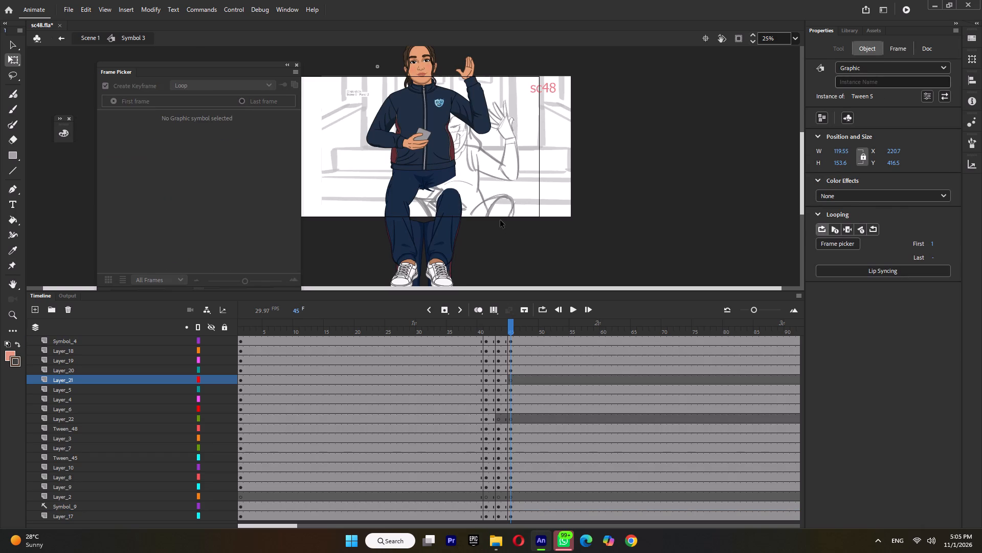
key("ctrl+v")
Position the striped thigh under the jacket hem on the raised-hand side and rotate it inward.
scroll(417, 165, "up", 4, "ctrl")
left_click_drag(425, 157, 490, 232)
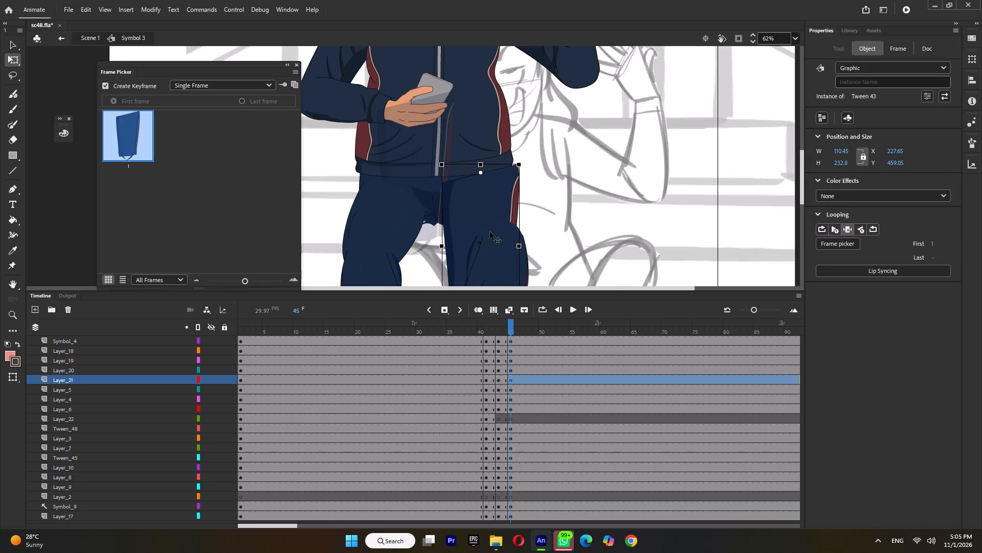
left_click_drag(490, 232, 485, 243)
scroll(495, 162, "down", 2, "ctrl")
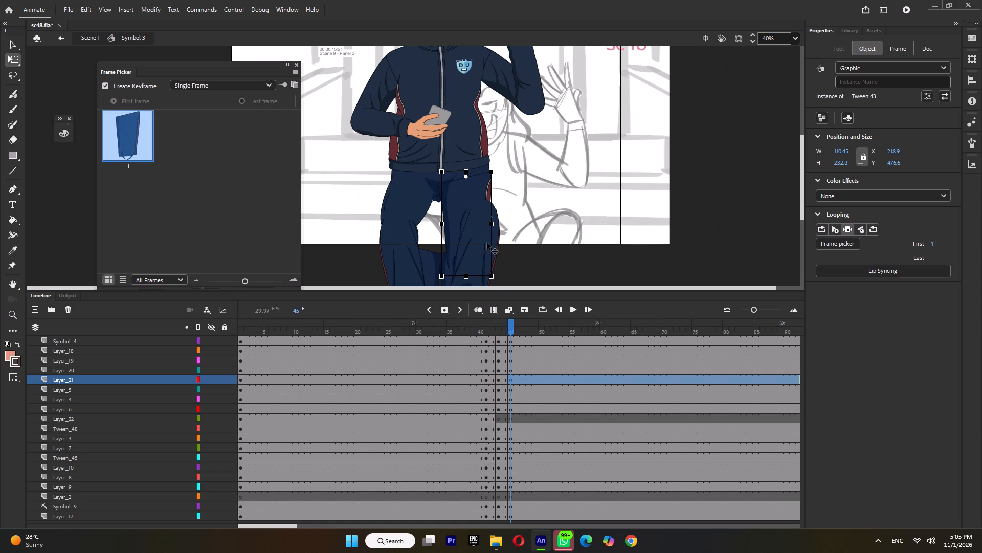
left_click_drag(498, 277, 464, 288)
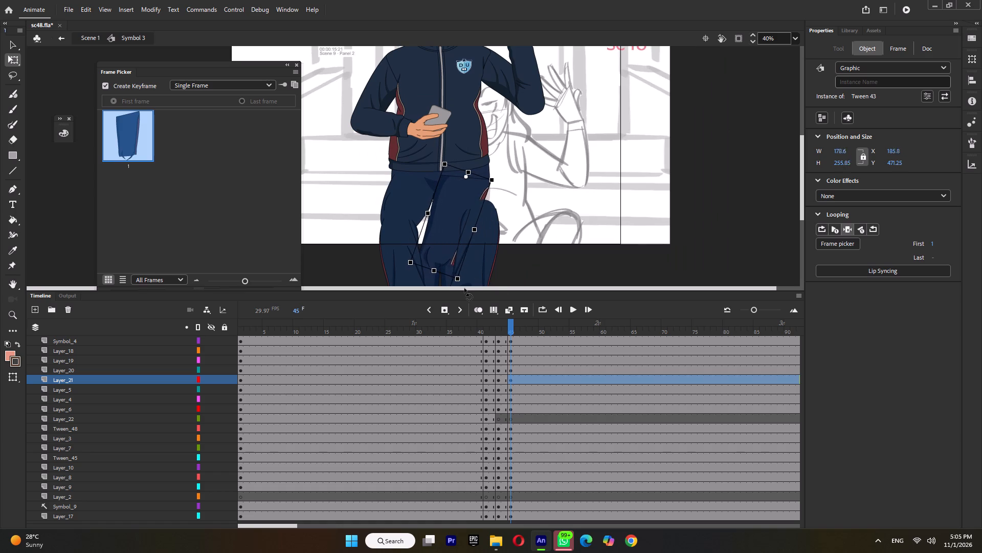
left_click_drag(464, 288, 466, 288)
Replace the plain shin on Layer_19 at frame 45 with the red-striped shin copied from Symbol 9.
scroll(456, 151, "down", 3, "ctrl")
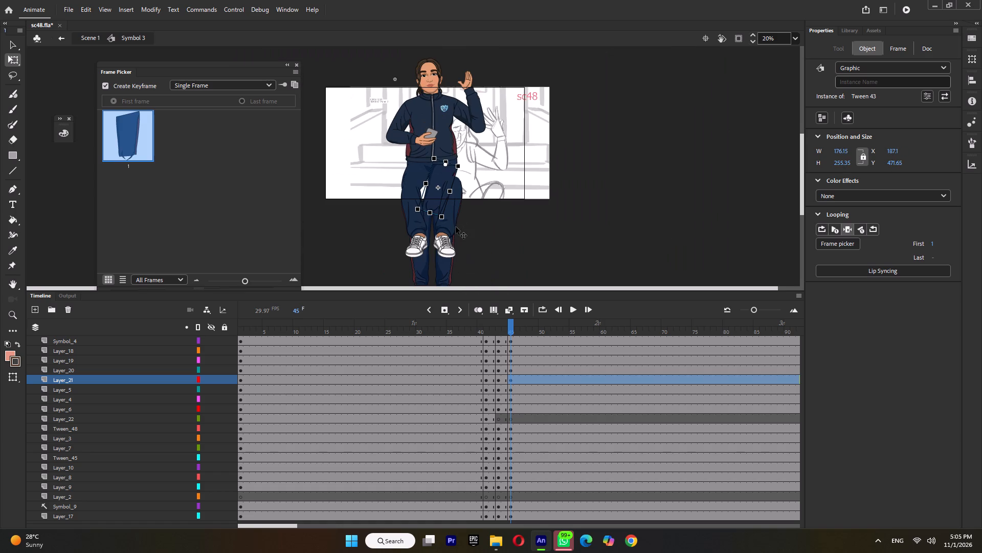
left_click(456, 227)
triple_click(443, 279)
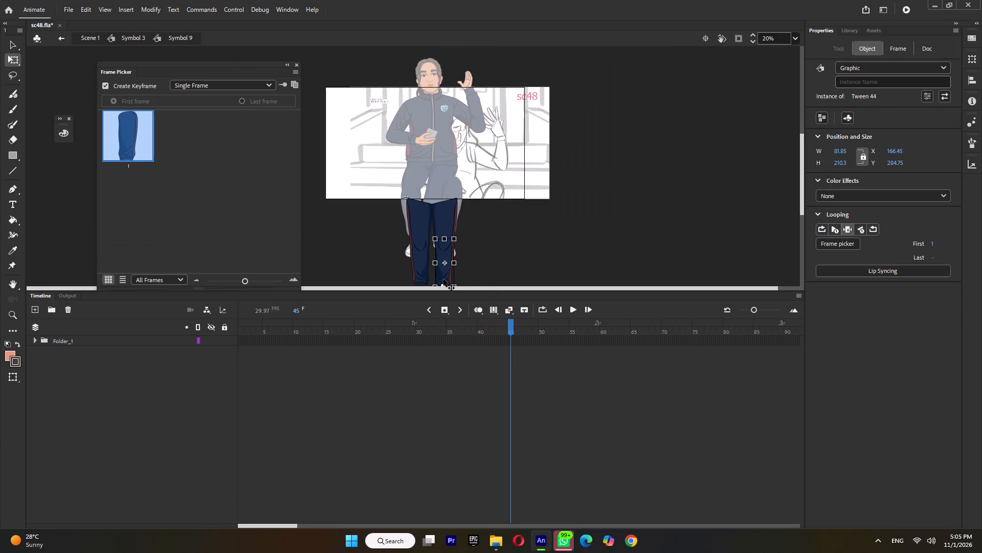
key("ctrl+c")
double_click(501, 242)
left_click(446, 217)
left_click(446, 217)
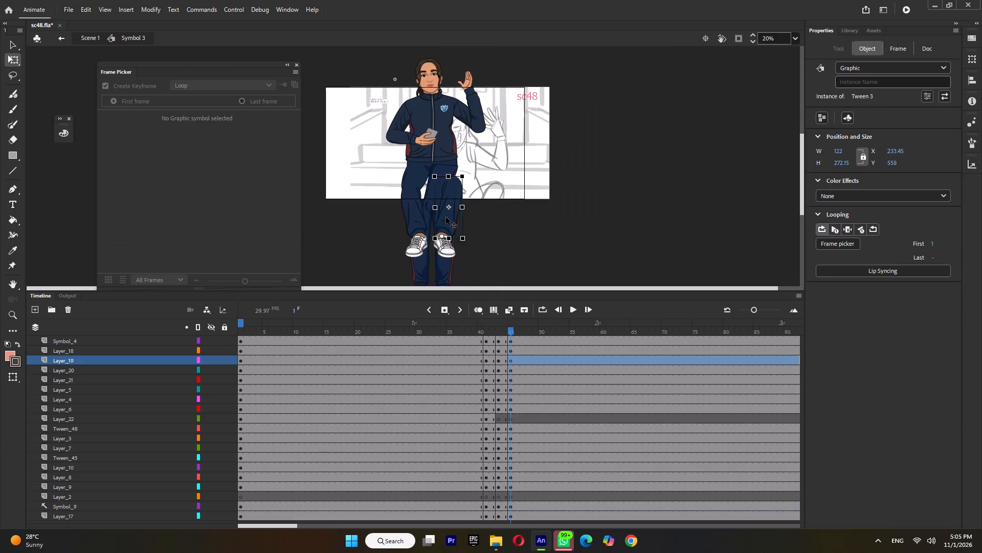
double_click(492, 246)
key("Delete")
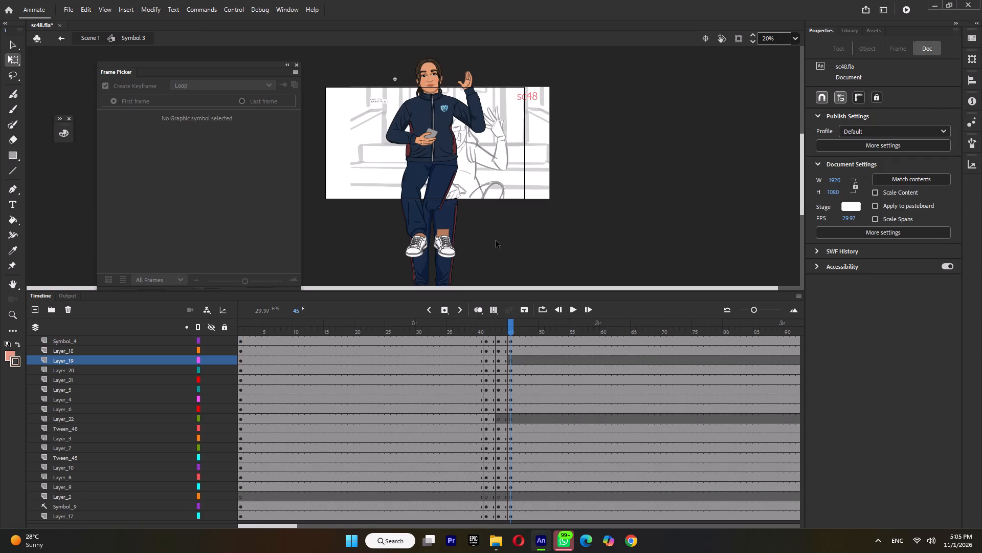
right_click(496, 241)
left_click(522, 282)
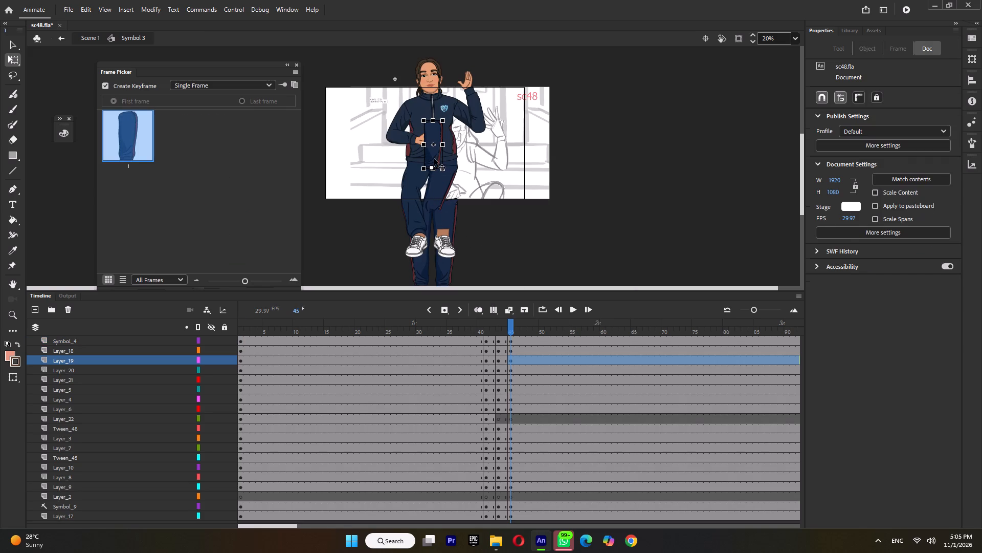
Place the striped shin above the shoe on the raised-hand side and tilt its knee end inward to the thigh.
left_click_drag(434, 159, 448, 223)
scroll(448, 224, "up", 6, "ctrl")
left_click_drag(448, 216, 443, 218)
left_click_drag(472, 185, 478, 185)
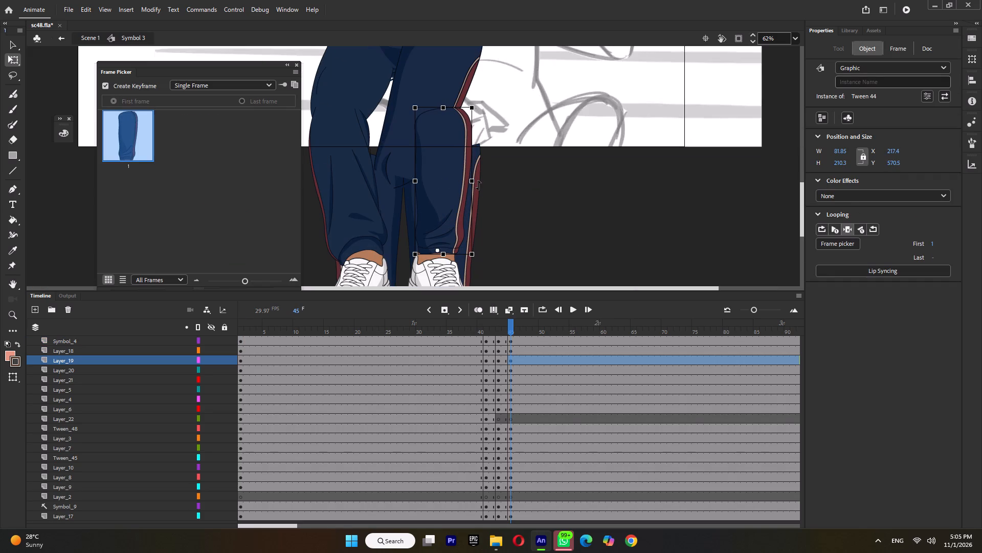
left_click_drag(478, 185, 478, 185)
left_click_drag(478, 102, 437, 102)
Shorten the striped thigh on Layer_21 to a height of about 190 so it ends at the knee.
left_click(432, 88)
left_click_drag(398, 190, 409, 133)
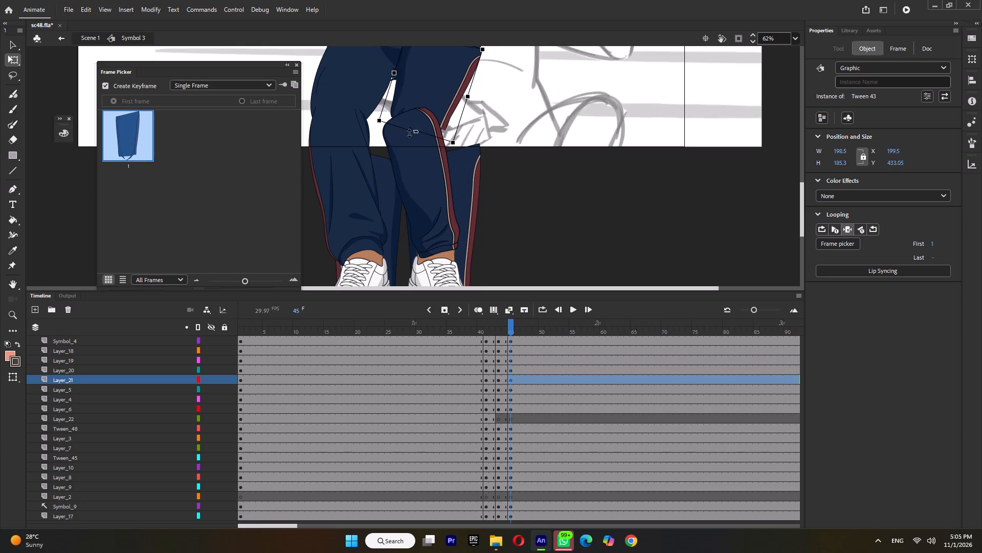
left_click_drag(409, 133, 405, 145)
Move Layer_19 below Layer_21 so the striped shin sits behind the thigh.
left_click(425, 181)
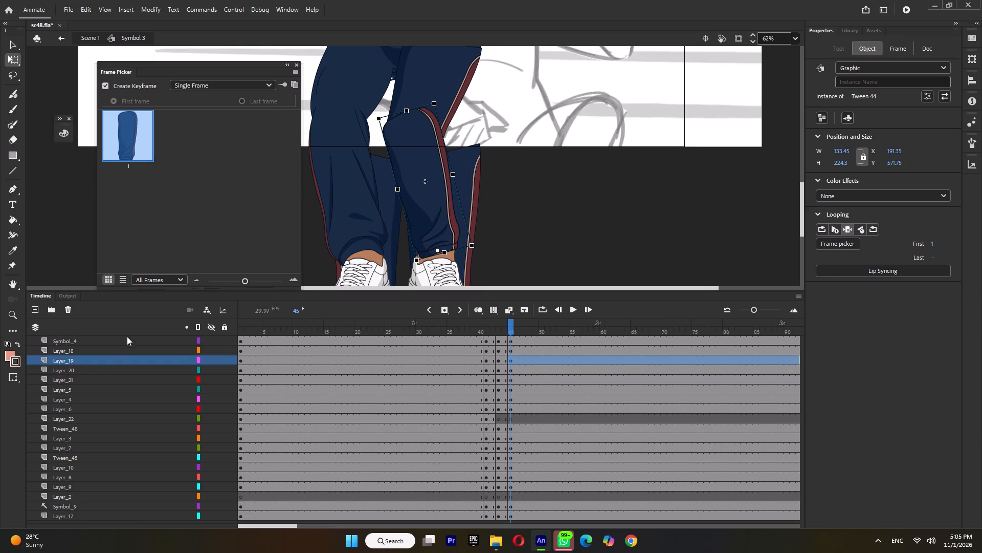
left_click_drag(73, 358, 72, 373)
left_click(426, 91)
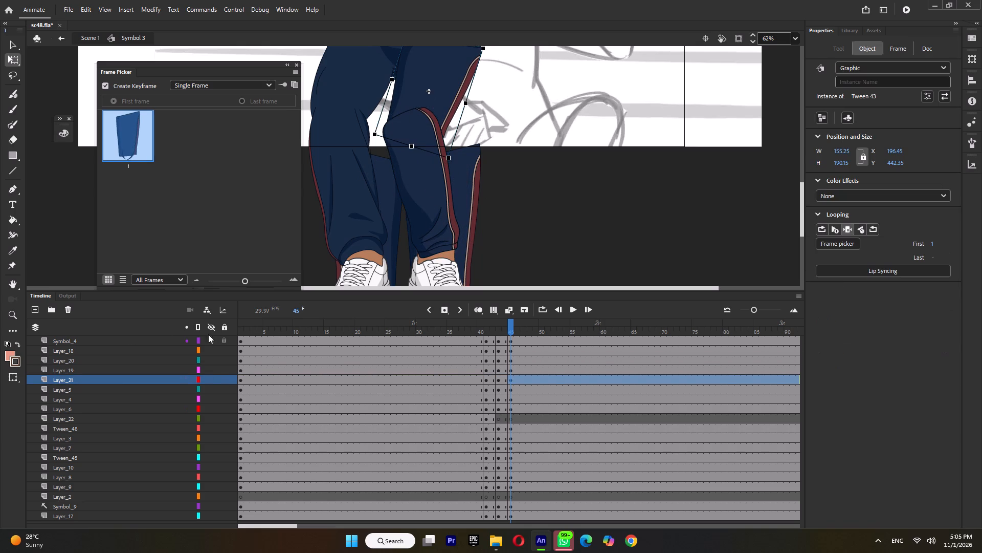
left_click(74, 367)
left_click_drag(76, 371, 76, 380)
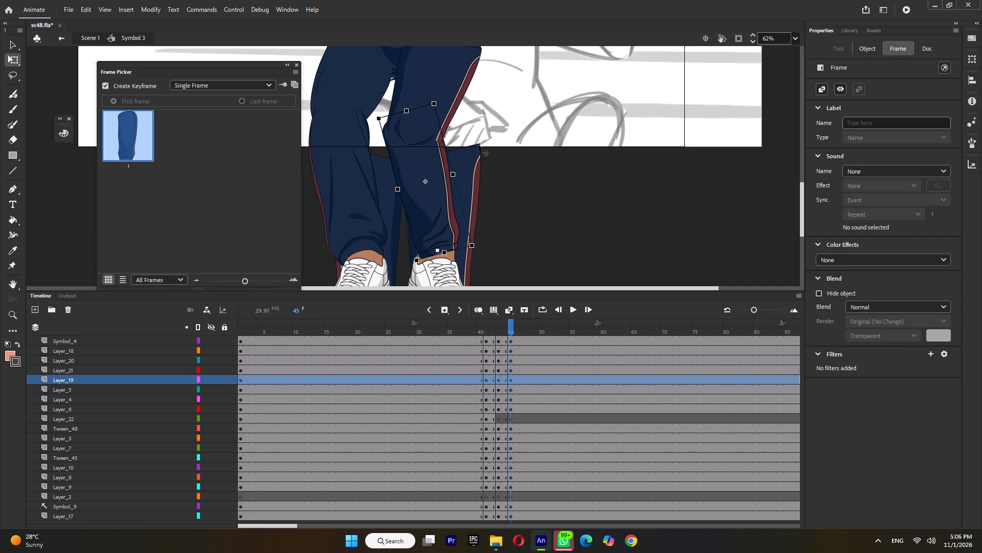
Shift the knee end of the striped shin on Layer_19 slightly outward to line up with the thigh's stripe.
left_click_drag(441, 101, 447, 101)
Check the legs at frames 42 and 43, move Layer_19 back above Layer_21, and return to frame 45.
left_click_drag(497, 327, 495, 332)
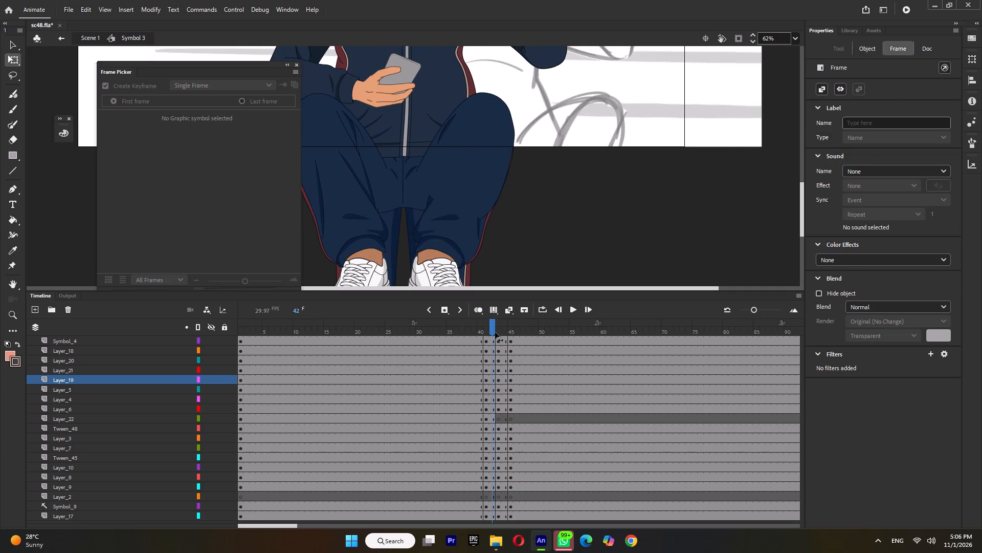
left_click_drag(495, 332, 499, 333)
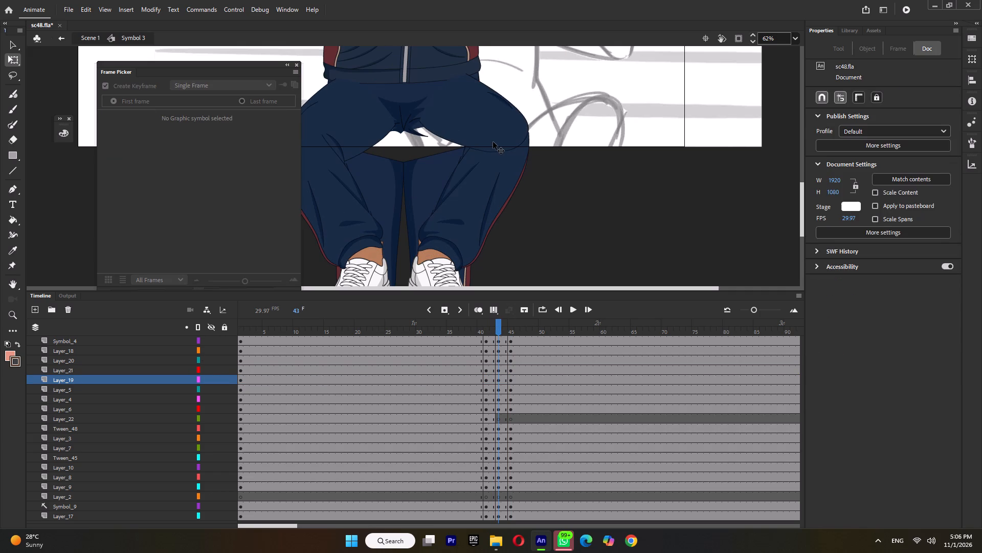
left_click(493, 142)
left_click_drag(112, 369, 111, 382)
left_click(511, 329)
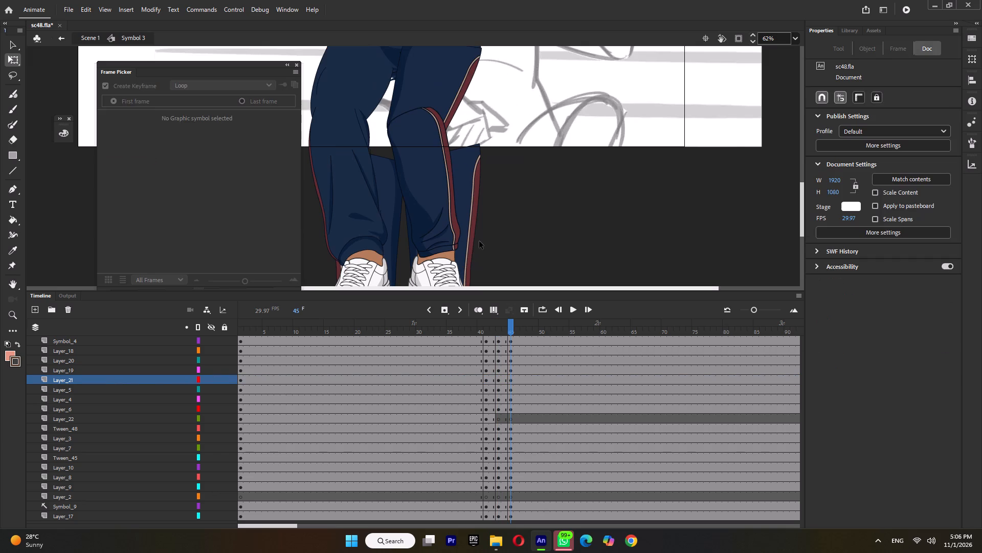
Move frame 45's striped shin from Layer_19 onto Layer_21 in place and send it behind the thigh.
left_click(441, 156)
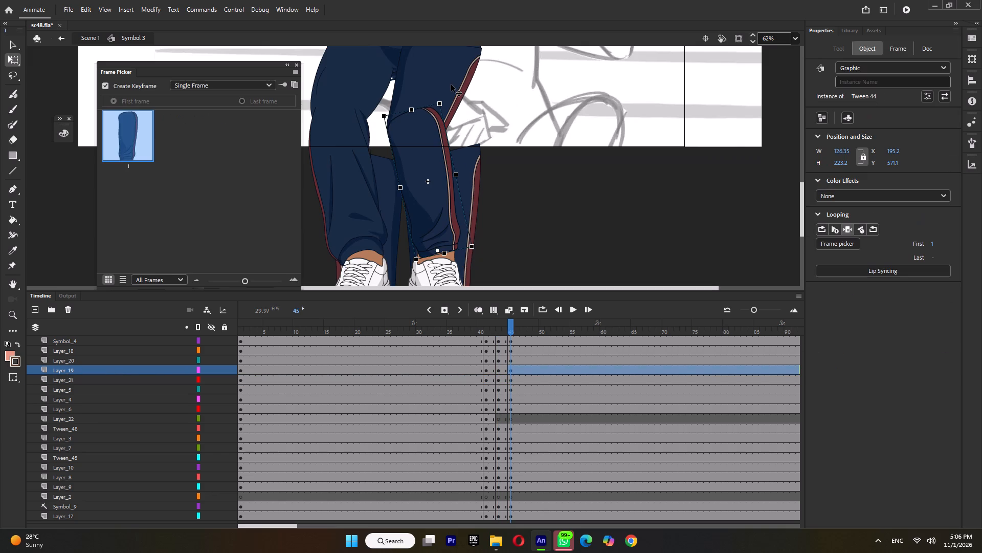
key("ctrl+x")
left_click(443, 89)
left_click(529, 154)
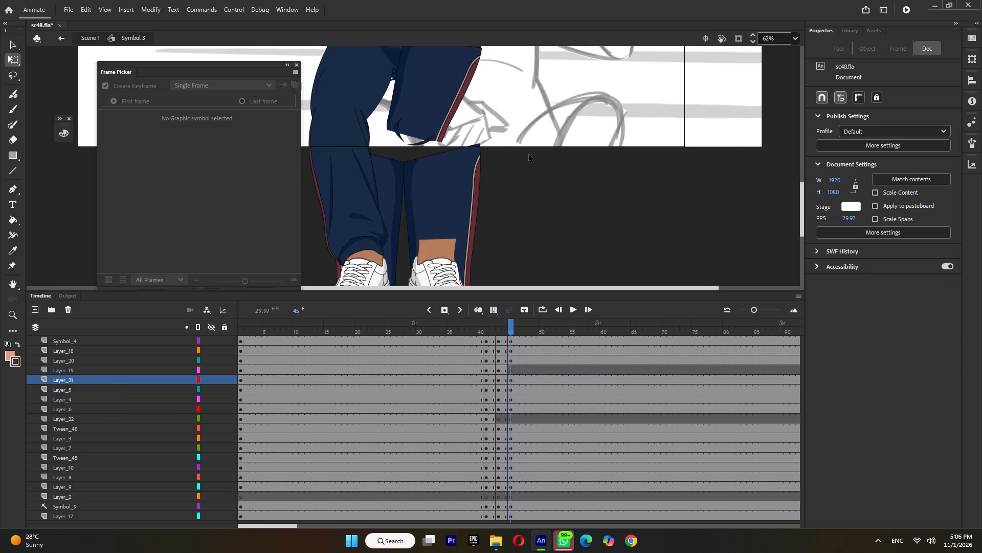
key("ctrl+shift+v")
key("ctrl+Down")
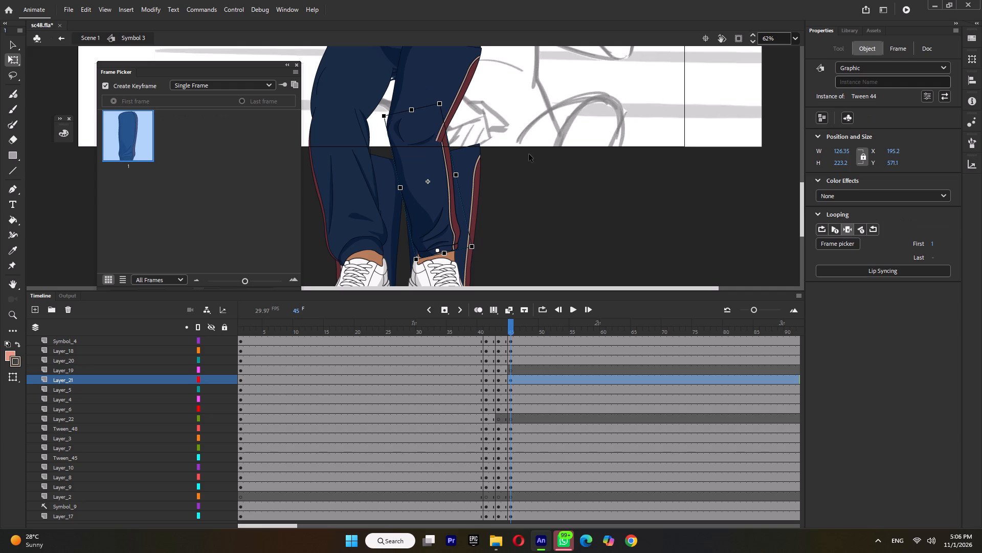
left_click(537, 153)
Hide Layer_17 in Symbol 3.
scroll(533, 173, "down", 6, "ctrl")
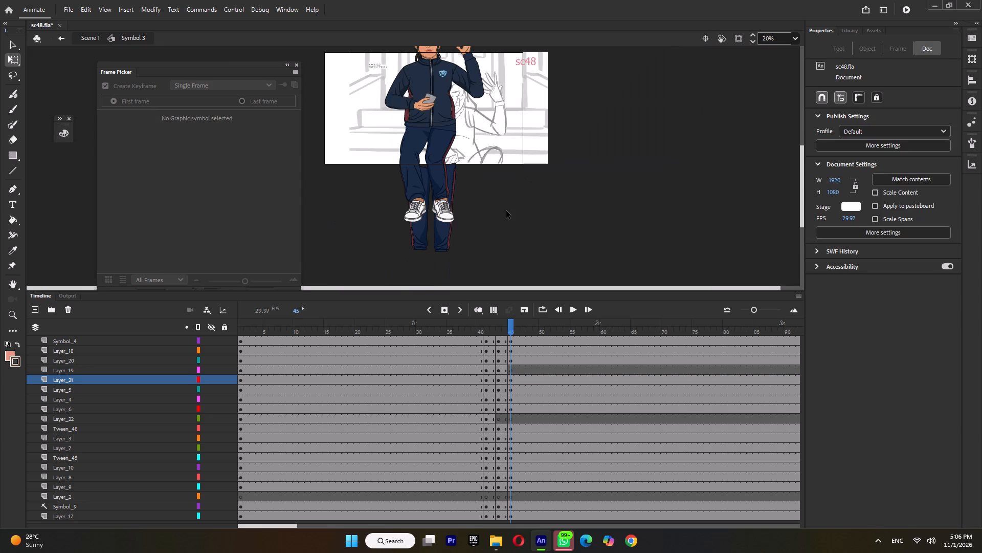
left_click(211, 515)
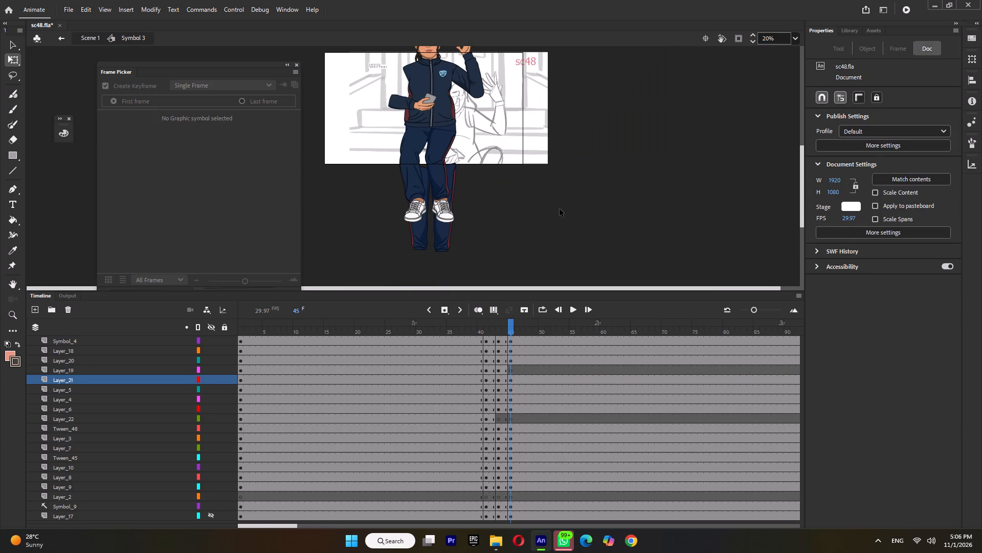
Play the seated-to-standing transition in Scene 1 and compare the leg poses of Symbol 9 and Symbol 3.
double_click(560, 209)
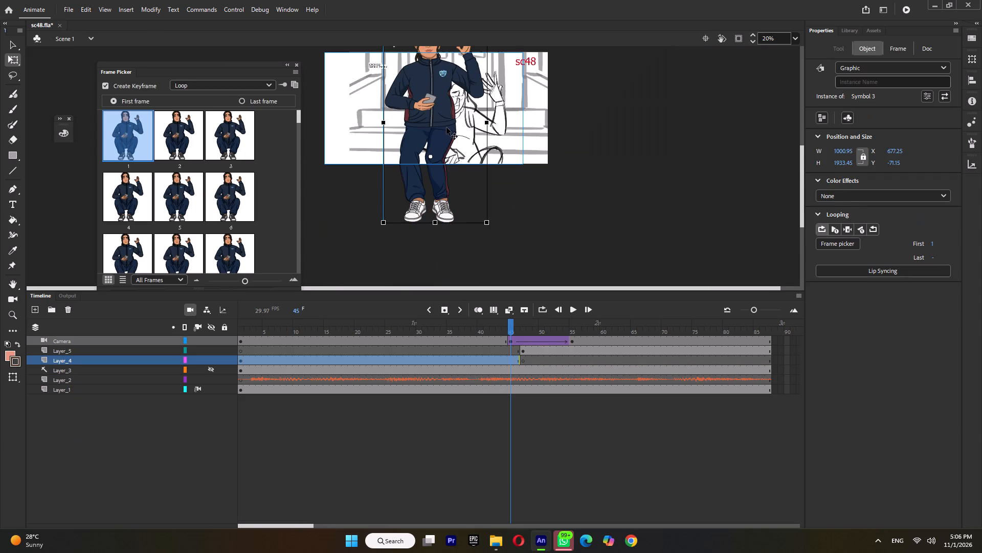
left_click_drag(511, 323, 519, 336)
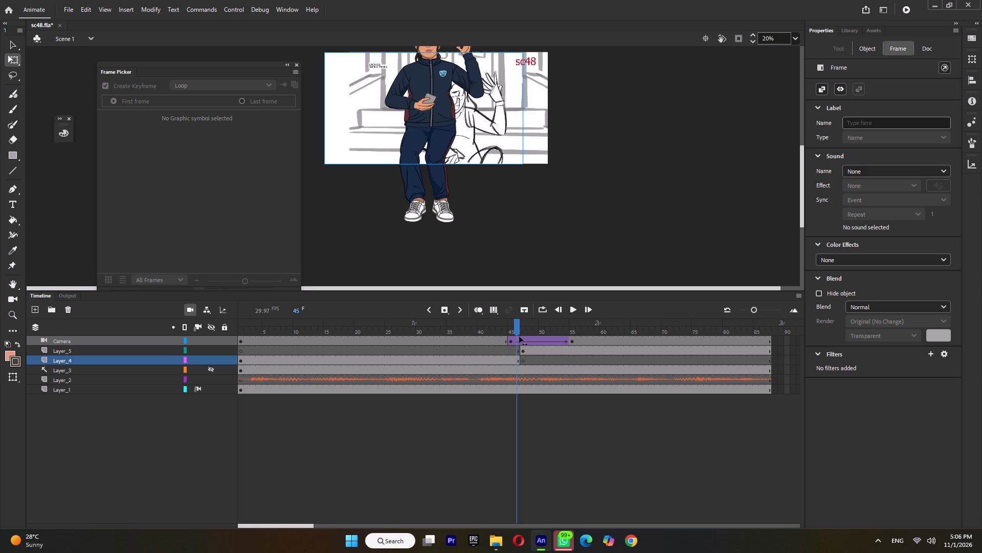
left_click_drag(519, 336, 494, 338)
key("Return")
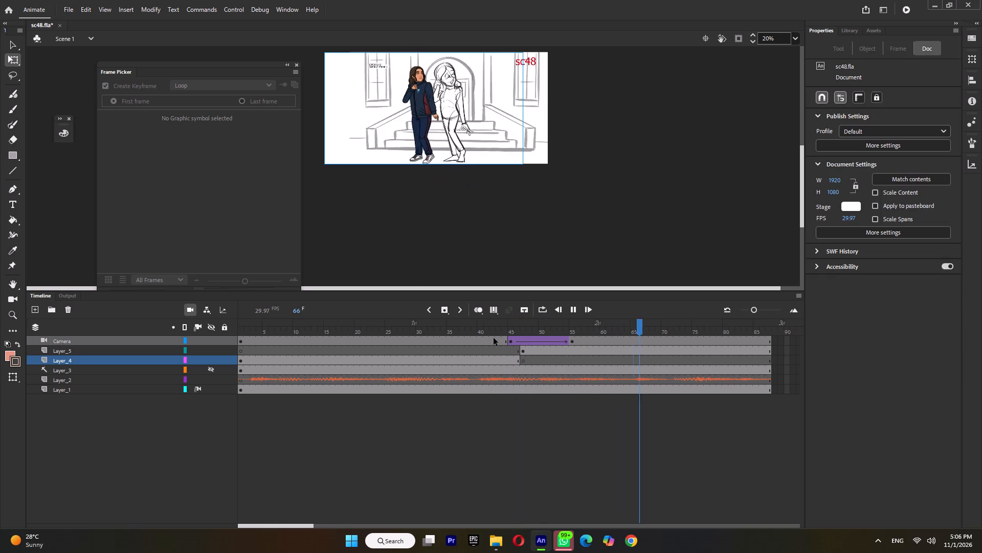
left_click(495, 338)
key("Return")
left_click(495, 338)
key("Return")
key("Return")
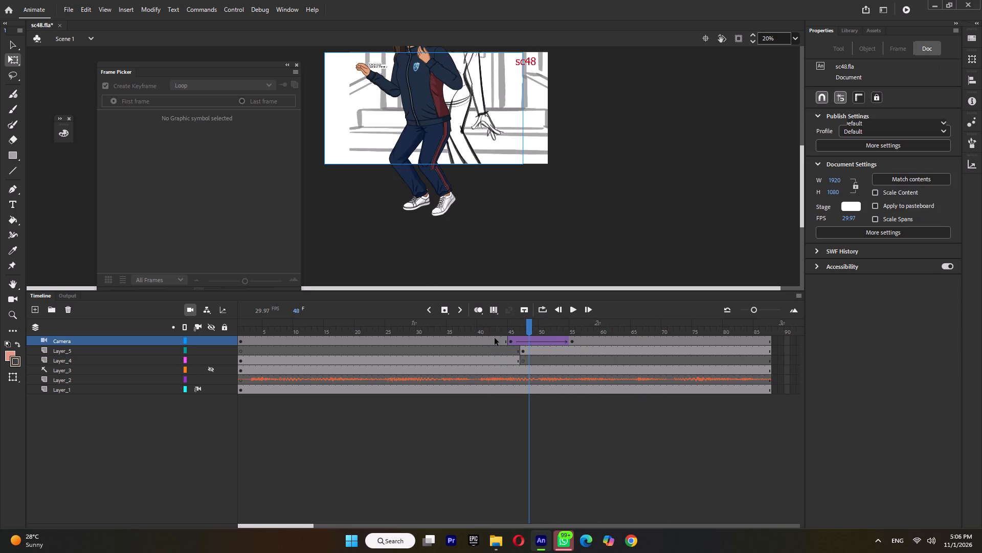
double_click(416, 121)
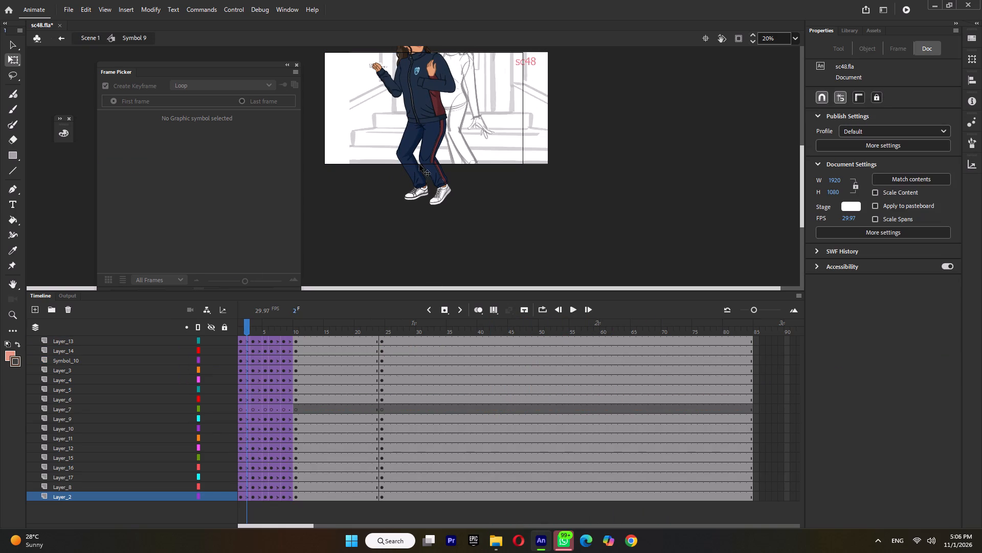
double_click(494, 212)
left_click(498, 326)
double_click(430, 138)
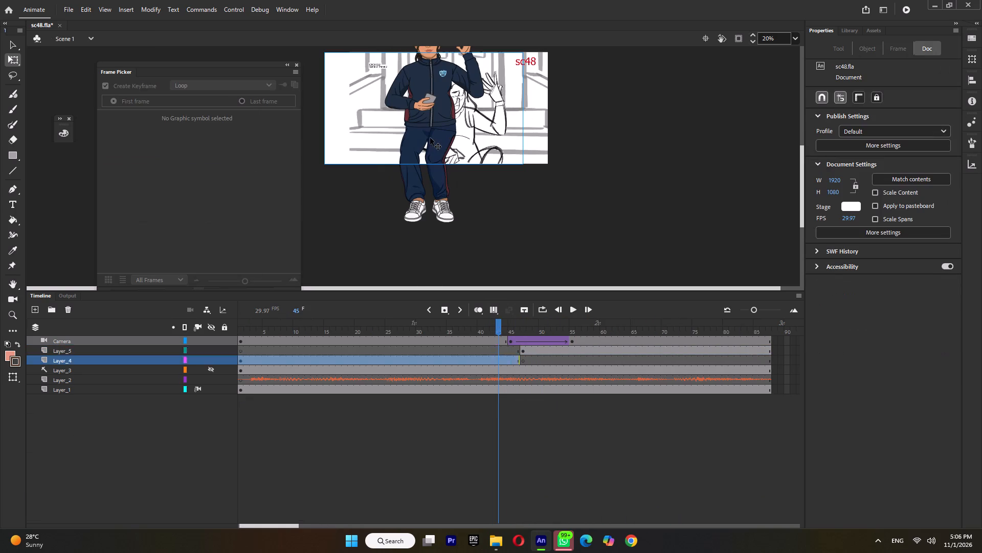
left_click(440, 147)
scroll(440, 147, "up", 5, "ctrl")
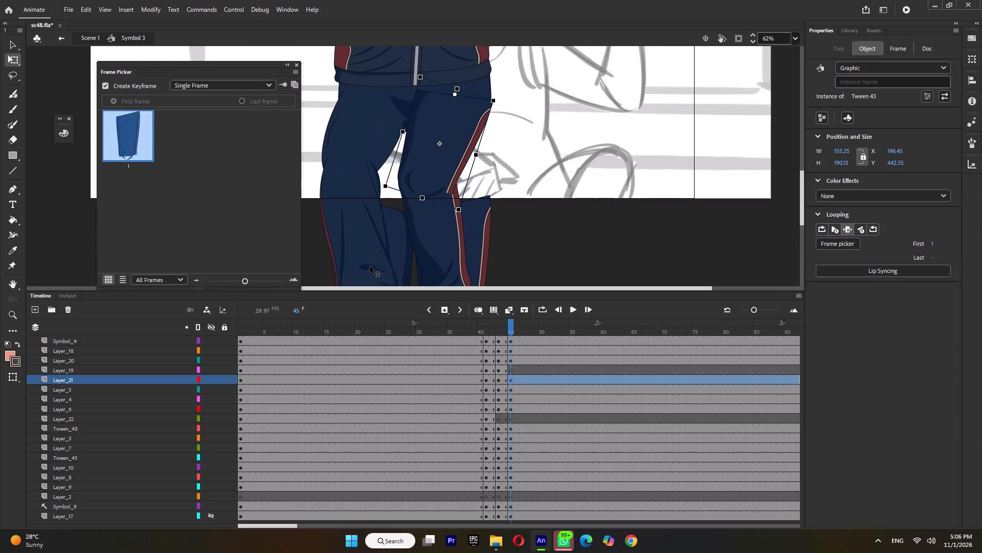
scroll(394, 197, "down", 3, "ctrl")
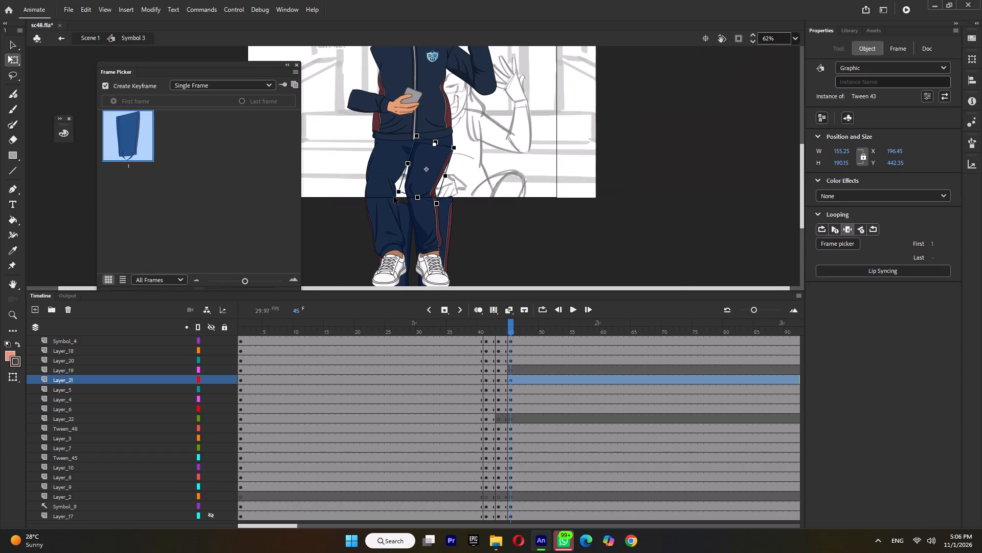
left_click(406, 218)
double_click(406, 218)
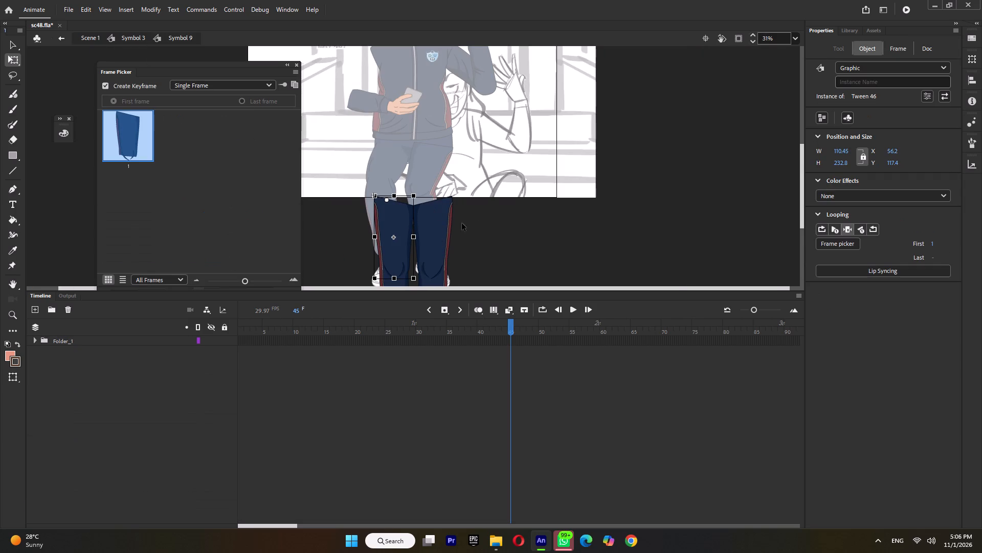
Save the document and return from the nested Symbol 9 to Symbol 3.
left_click(481, 223)
key("ctrl+s")
double_click(486, 222)
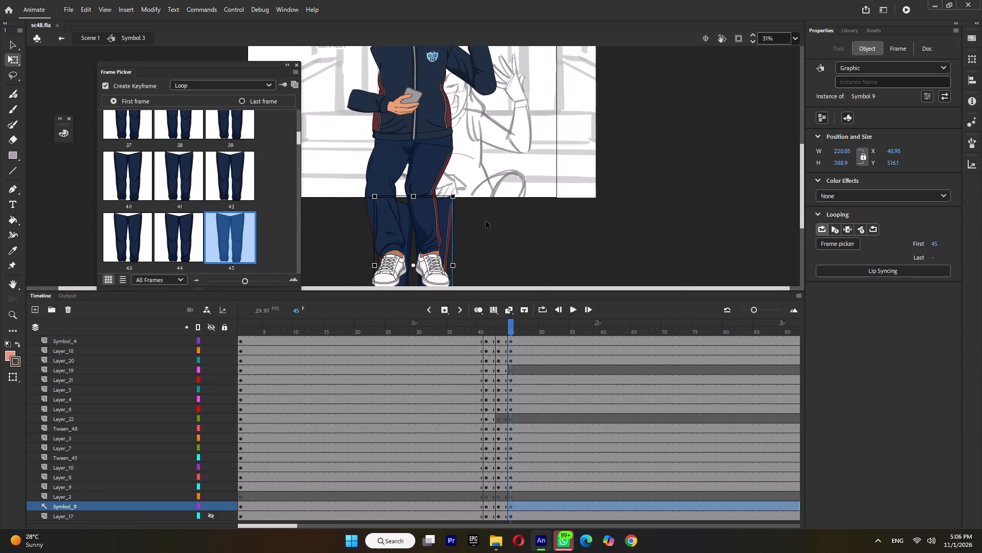
Copy the plain thigh and shin on Layer_12 and Layer_15 from Symbol 9's standing pose at its frame 12.
left_click(539, 327)
double_click(537, 222, "ctrl")
scroll(537, 222, "down", 2, "ctrl")
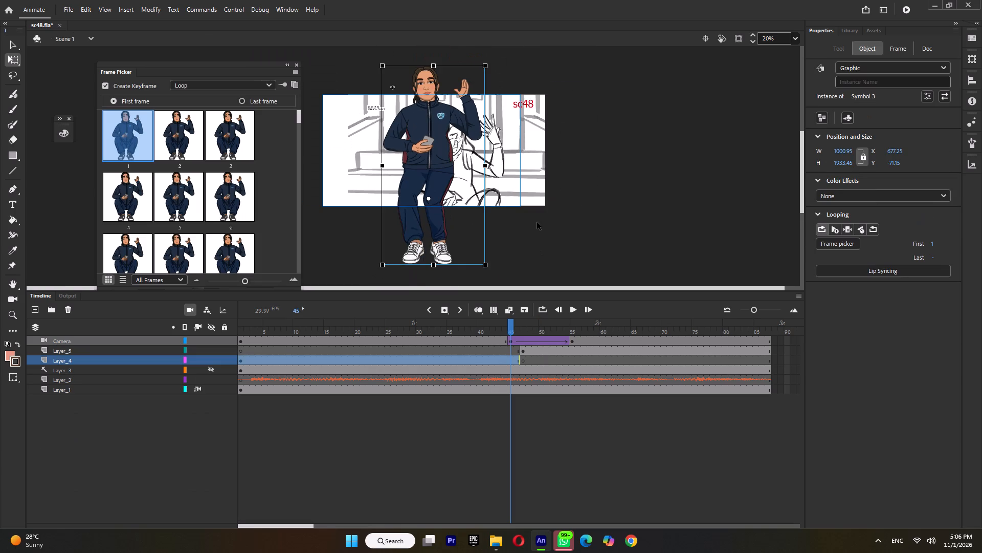
left_click(588, 333)
double_click(417, 181)
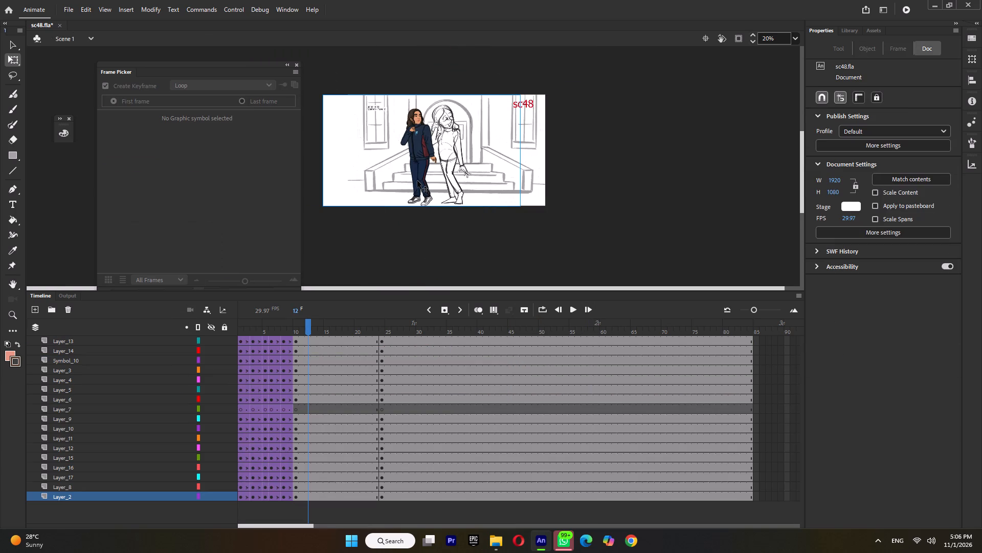
scroll(417, 181, "up", 10, "ctrl")
left_click(387, 137)
left_click(398, 208, "shift")
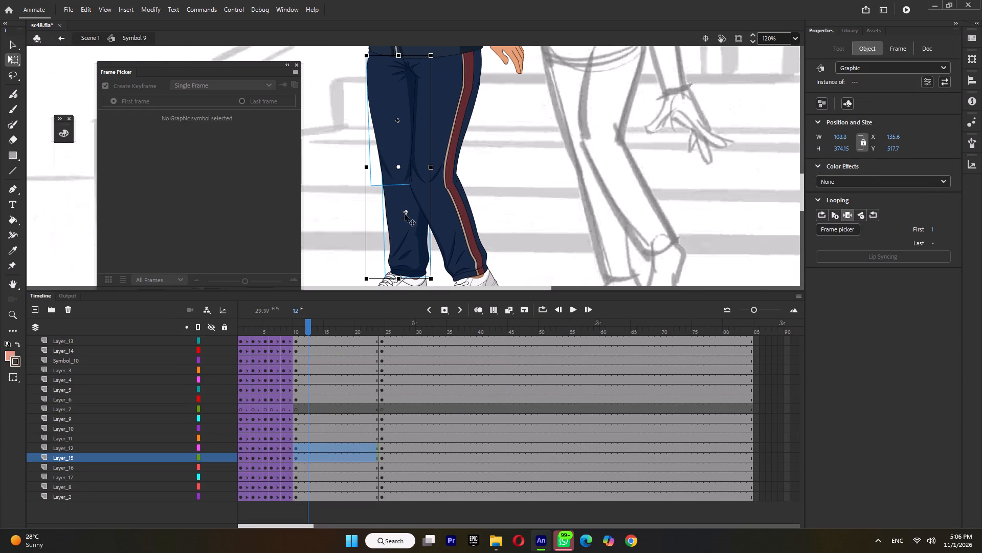
key("ctrl+c")
Delete the old phone-side thigh on Layer_20 at frame 45 of Symbol 3.
double_click(557, 229)
scroll(557, 229, "down", 6, "ctrl")
double_click(558, 229)
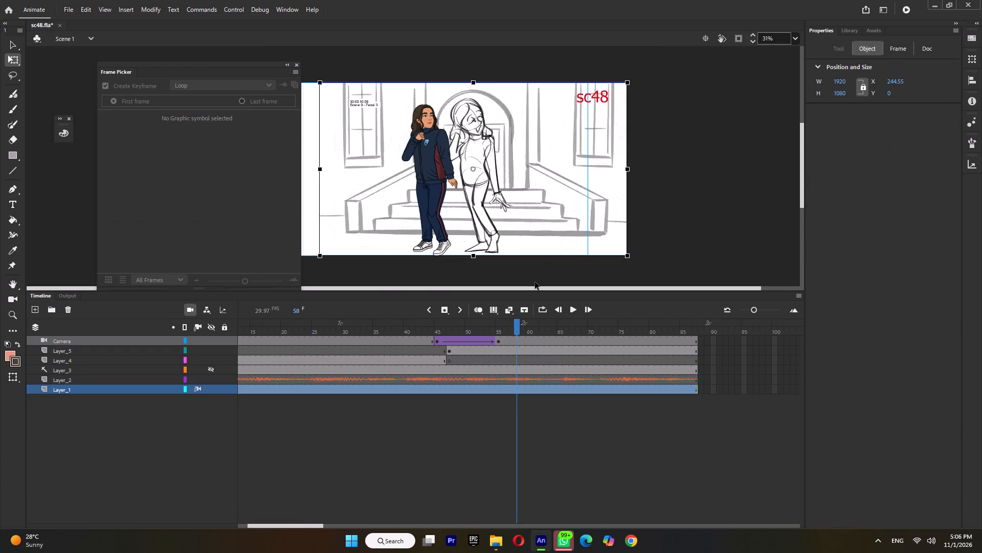
double_click(579, 278)
double_click(579, 276)
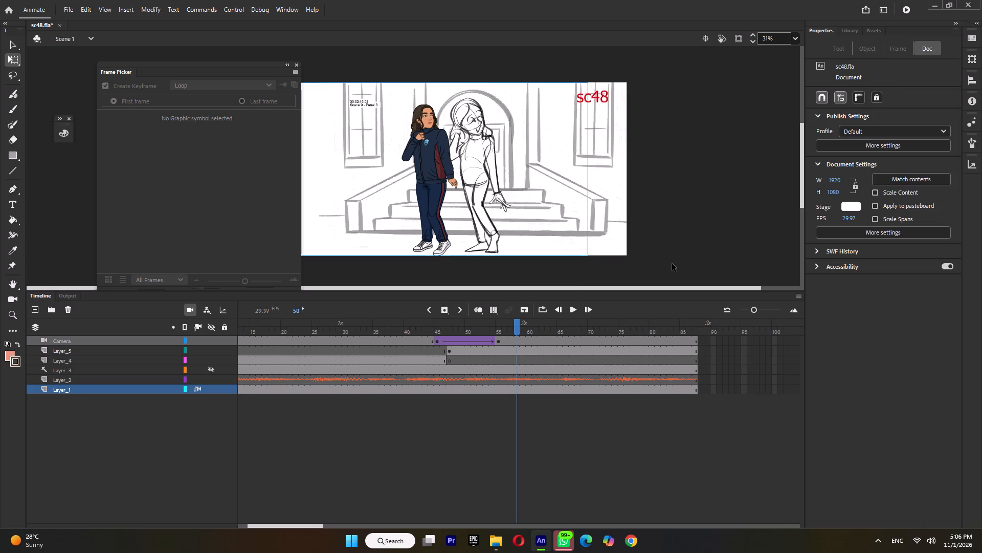
left_click(672, 264)
left_click_drag(436, 331, 445, 332)
double_click(439, 192)
left_click(506, 328)
left_click(511, 328)
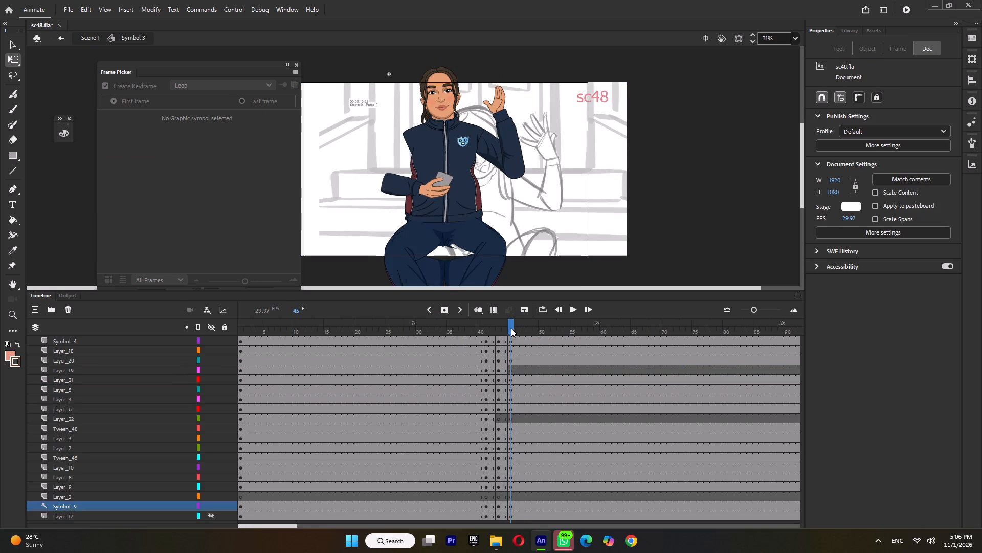
left_click(418, 219)
key("Delete")
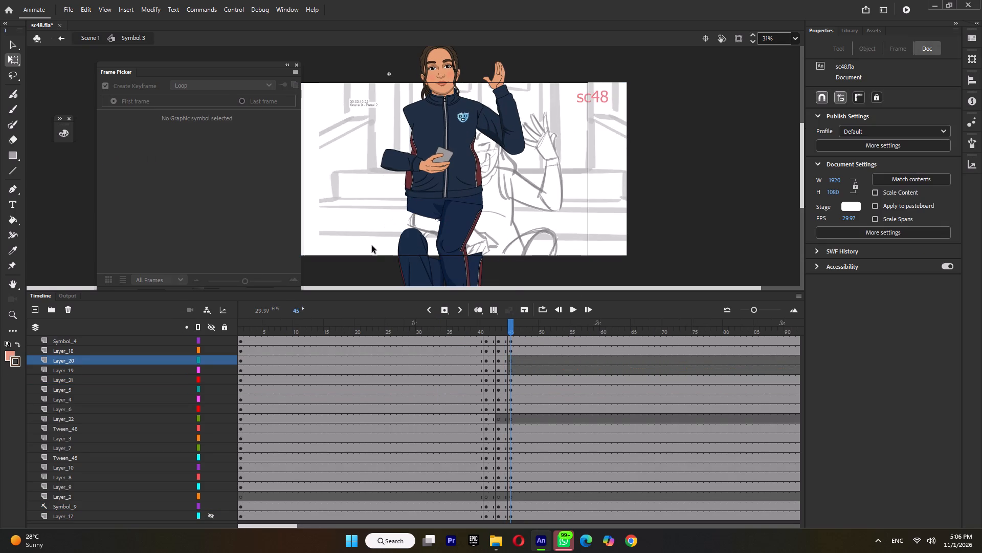
Paste the copied thigh and shin onto Layer_20 and place them under the phone-side hip at about X 44, Y 360.
right_click(372, 246)
left_click(397, 285)
left_click_drag(462, 272, 423, 219)
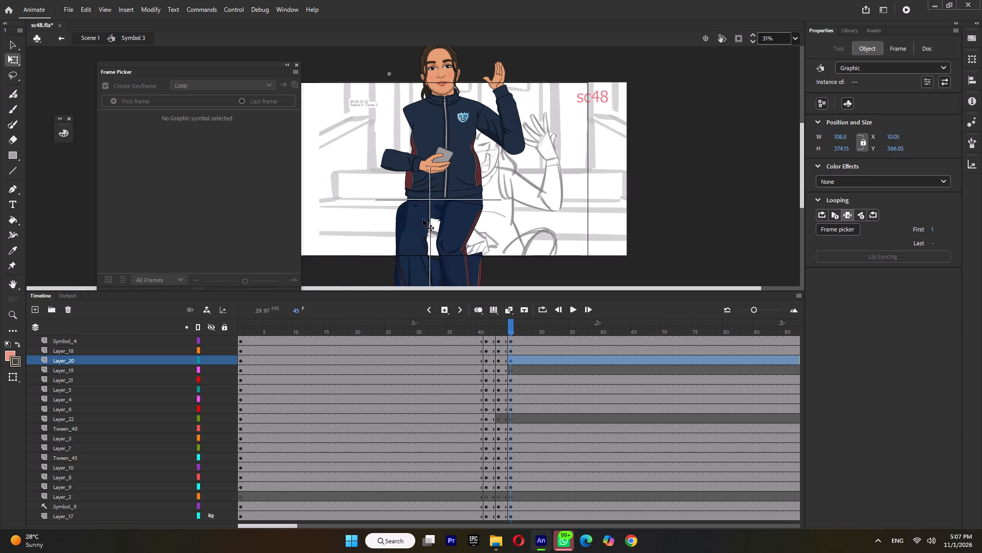
left_click_drag(423, 219, 430, 218)
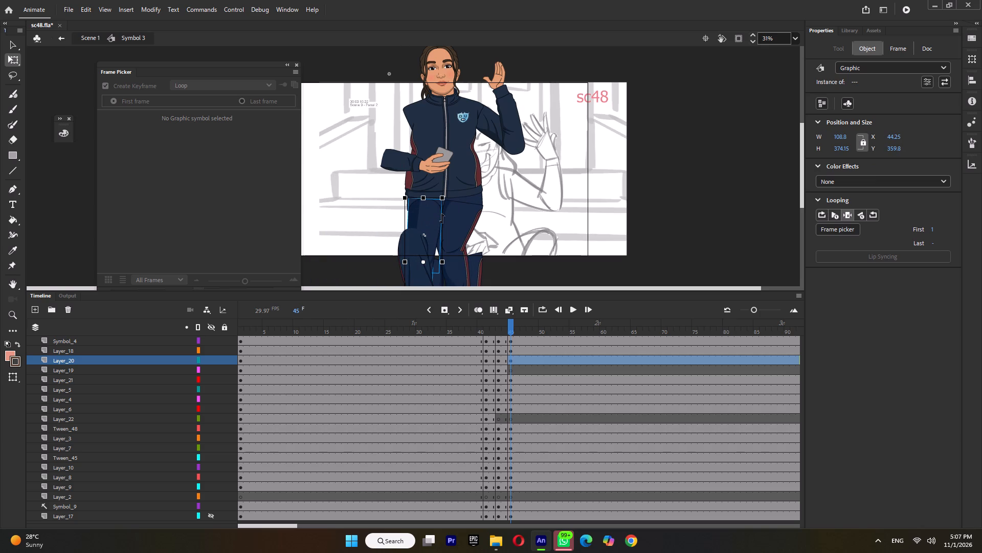
Move the pasted thigh and shin from Layer_20 onto Layer_10 in place and send them behind the hip piece.
key("ctrl+Down")
key("ctrl+x")
left_click(415, 201)
left_click(589, 228)
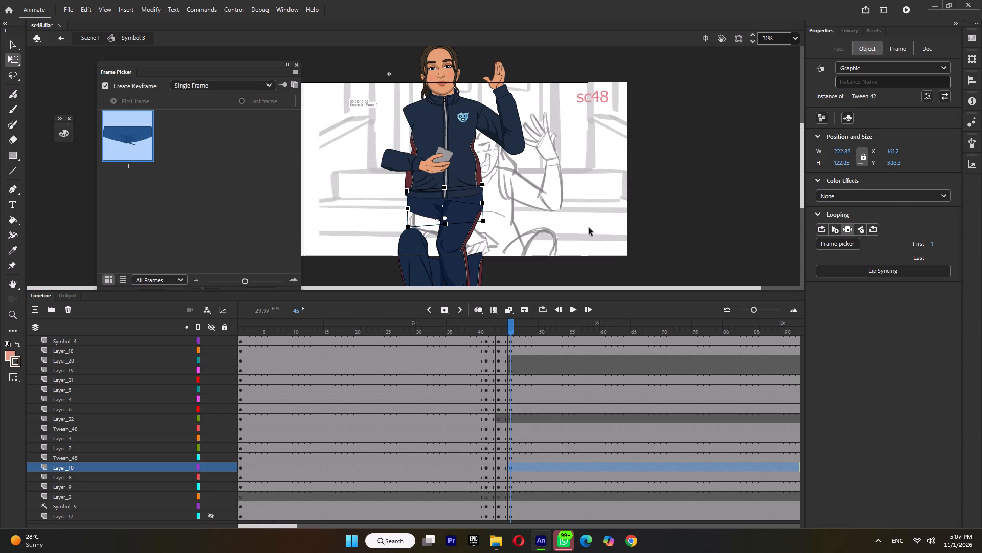
key("ctrl+shift+v")
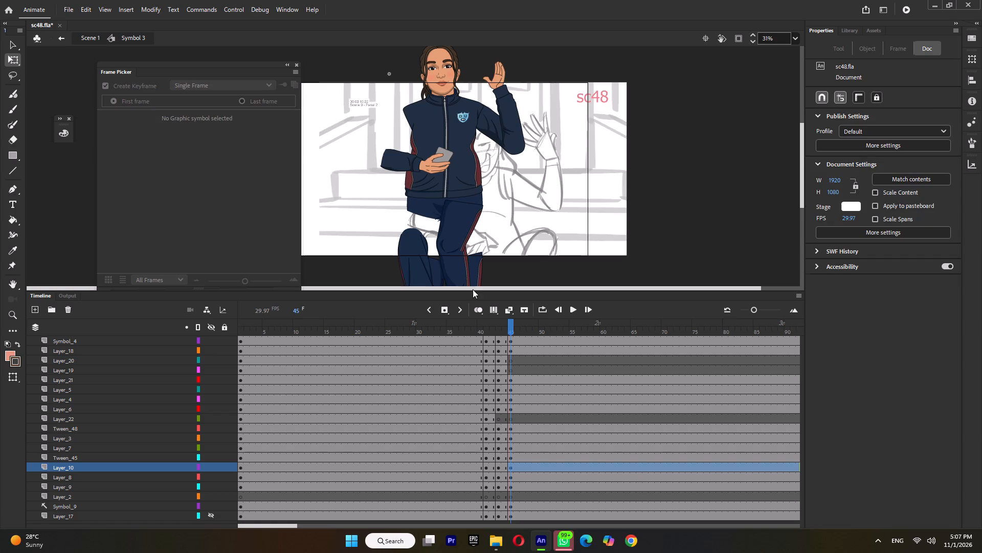
key("ctrl+Down")
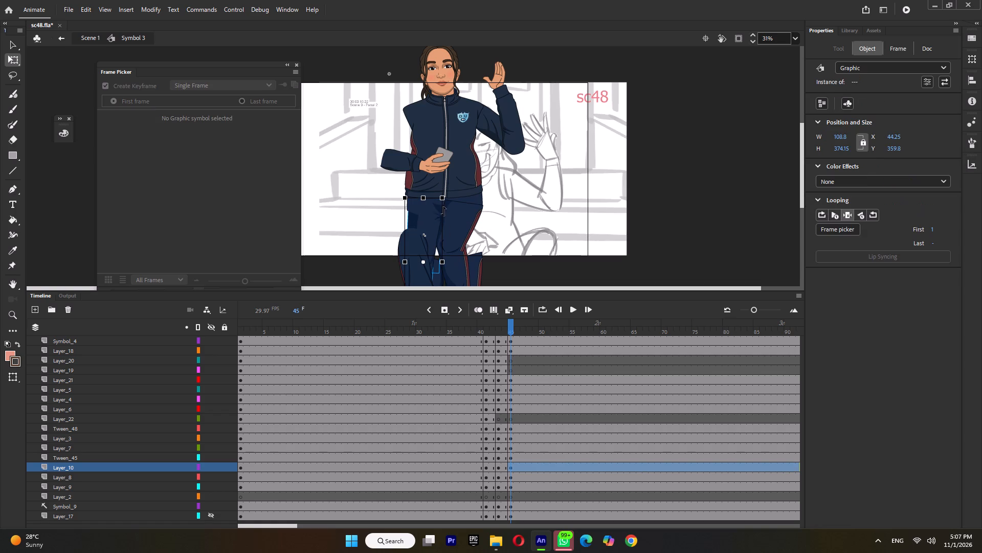
Rotate the pasted leg so its foot end swings outward, and reposition it under the hip at about X -10, Y 347.
left_click_drag(449, 202, 457, 210)
scroll(420, 228, "up", 4, "ctrl")
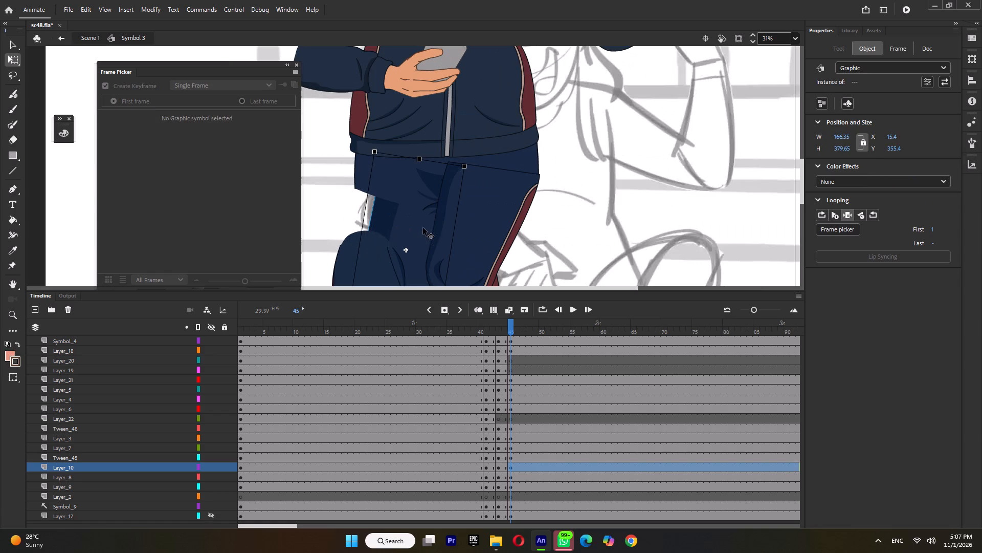
left_click_drag(419, 230, 398, 222)
scroll(398, 170, "down", 4, "ctrl")
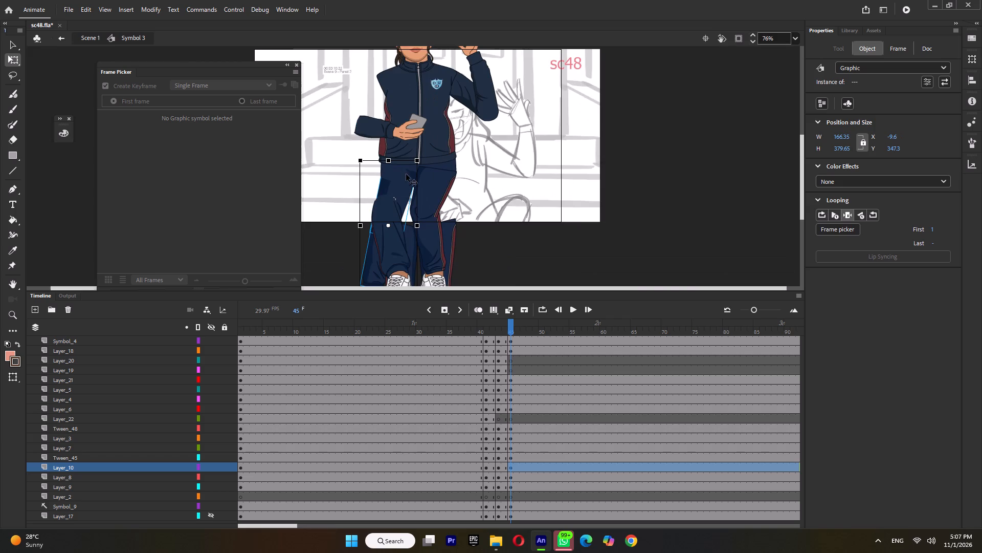
Delete the old phone-side shin on Layer_18 at frame 45.
left_click(512, 204)
left_click(388, 223)
key("Delete")
Rotate the pasted thigh on Layer_10 so its knee end swings further outward, and realign its top with the hip.
left_click(378, 259)
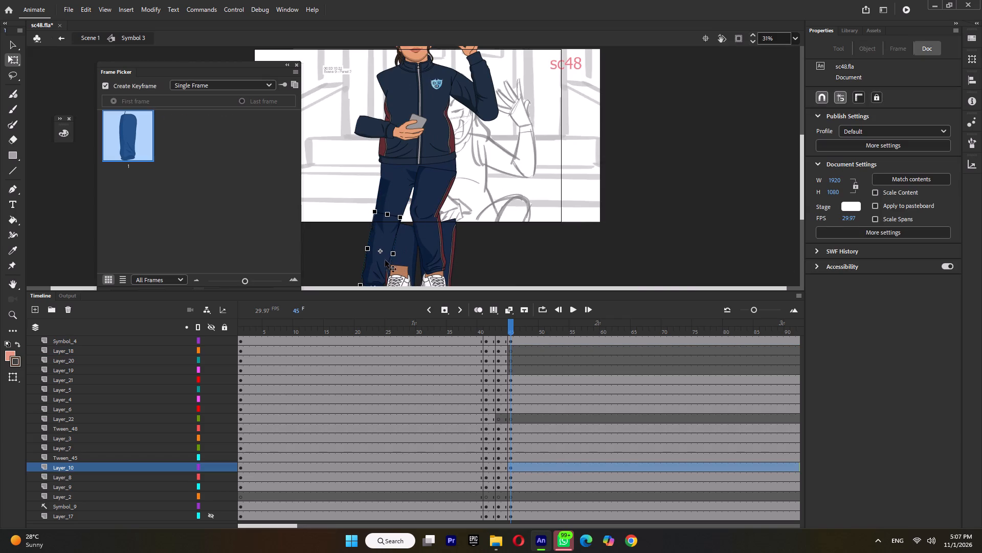
left_click(380, 187)
left_click_drag(400, 243, 376, 235)
left_click_drag(378, 185, 382, 189)
Move the pasted shin in beneath the knee and rotate it so its lower end meets the ankle.
left_click(392, 247)
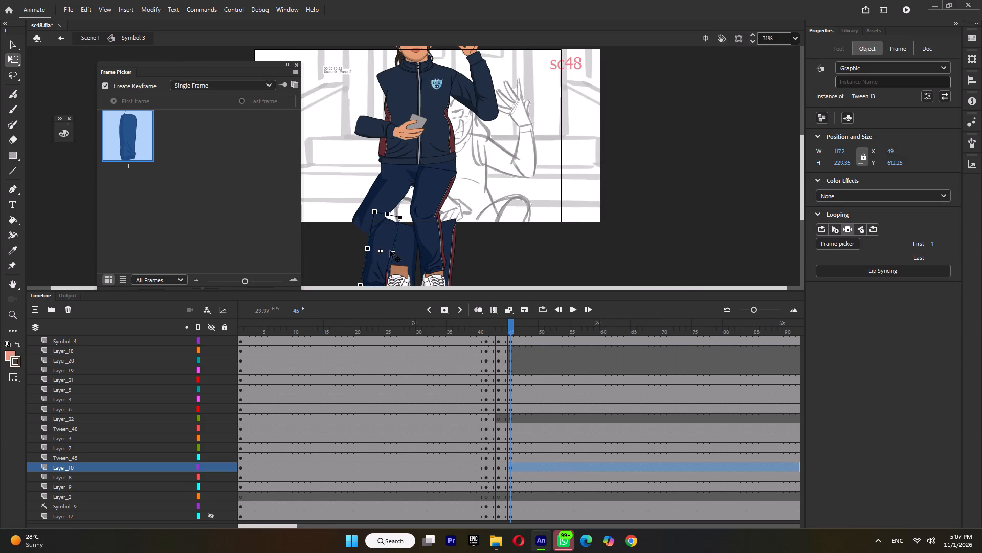
left_click_drag(387, 252, 410, 240)
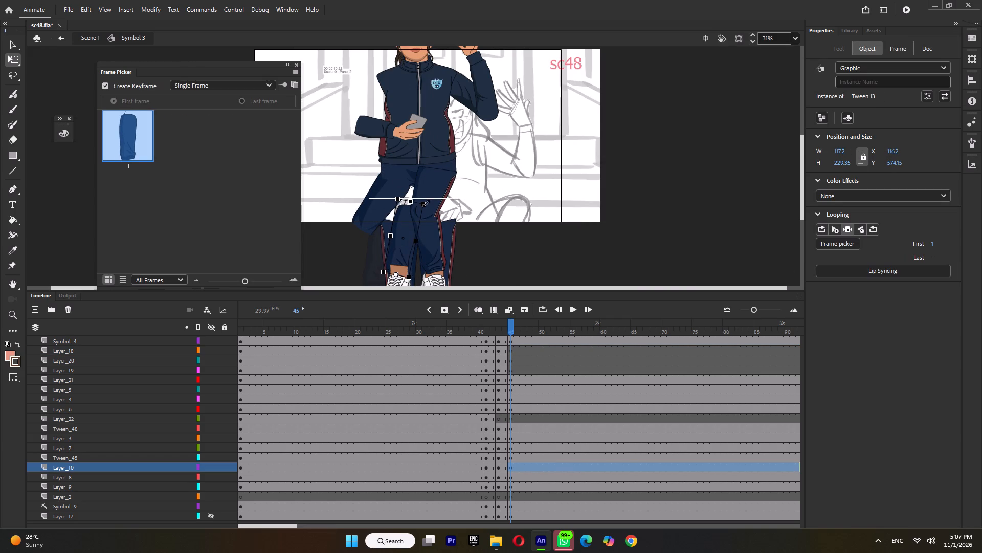
left_click_drag(431, 204, 383, 214)
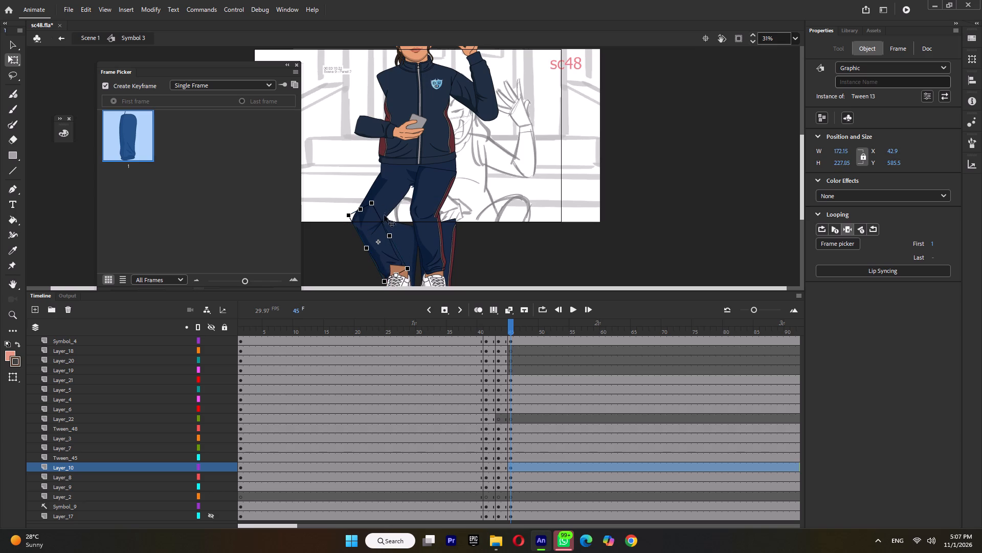
Fine-tune the fit of the pasted phone-side thigh between hip and knee, placing it at about X 69, Y 451.
left_click(376, 201)
left_click(370, 219)
left_click_drag(361, 231, 372, 223)
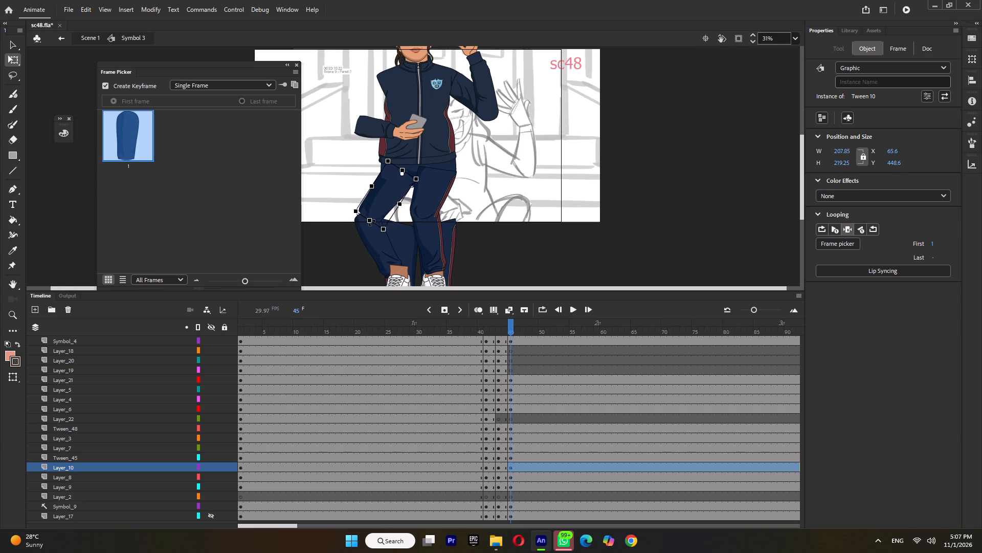
left_click_drag(372, 223, 371, 225)
scroll(382, 197, "up", 5, "ctrl")
left_click_drag(433, 186, 440, 178)
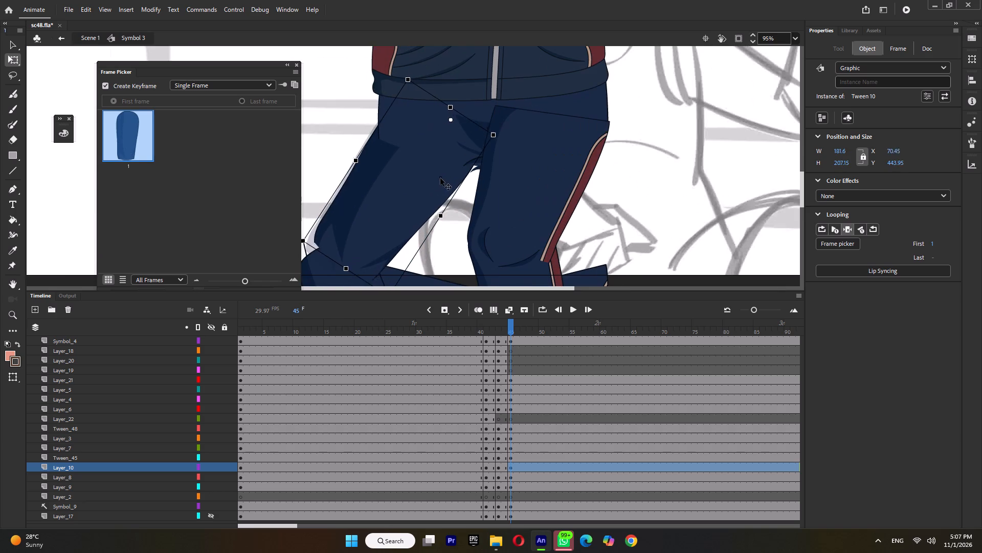
left_click_drag(440, 178, 439, 182)
double_click(365, 194)
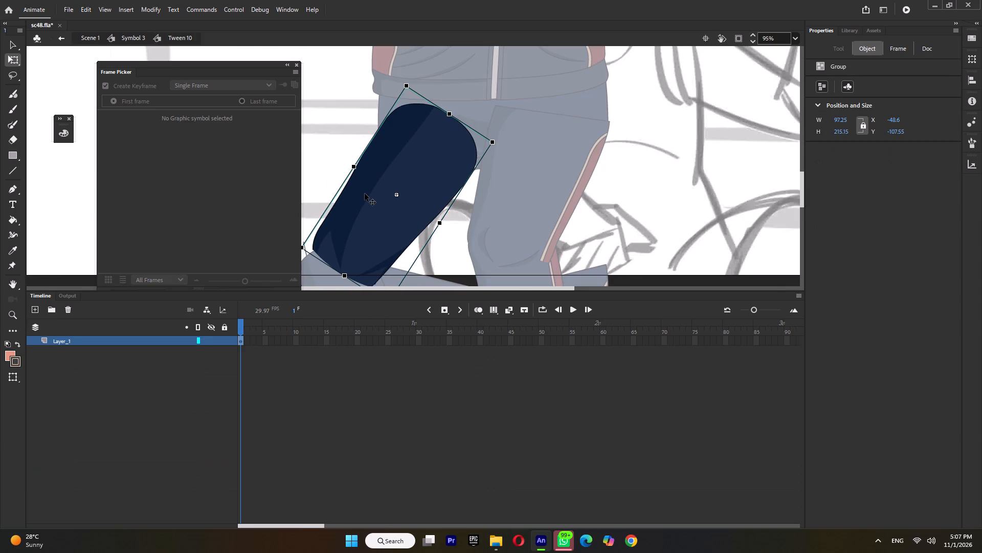
double_click(515, 185)
Rotate the pasted shin slightly inward and raise it so its top lines up with the thigh at the knee.
scroll(515, 185, "down", 4, "ctrl")
left_click(391, 250)
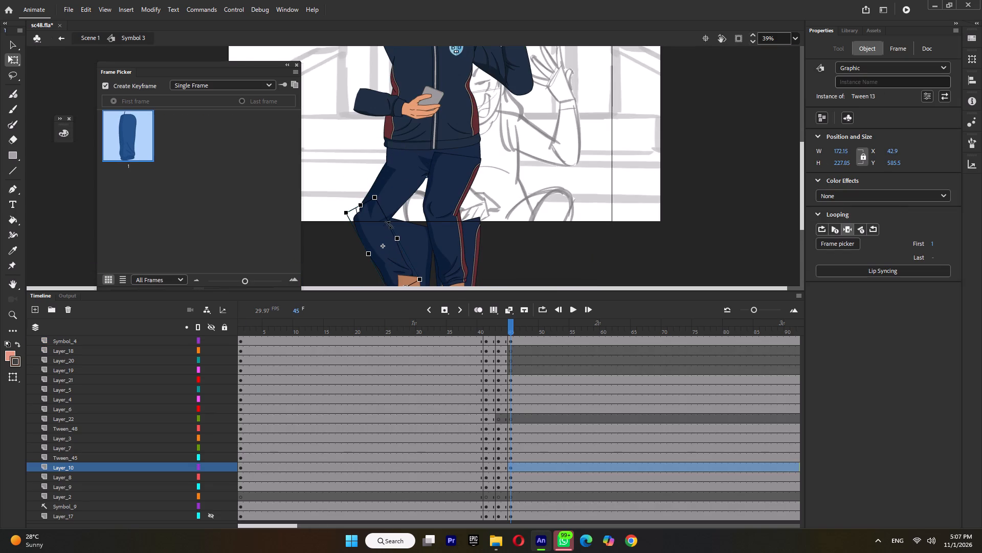
left_click_drag(380, 194, 389, 193)
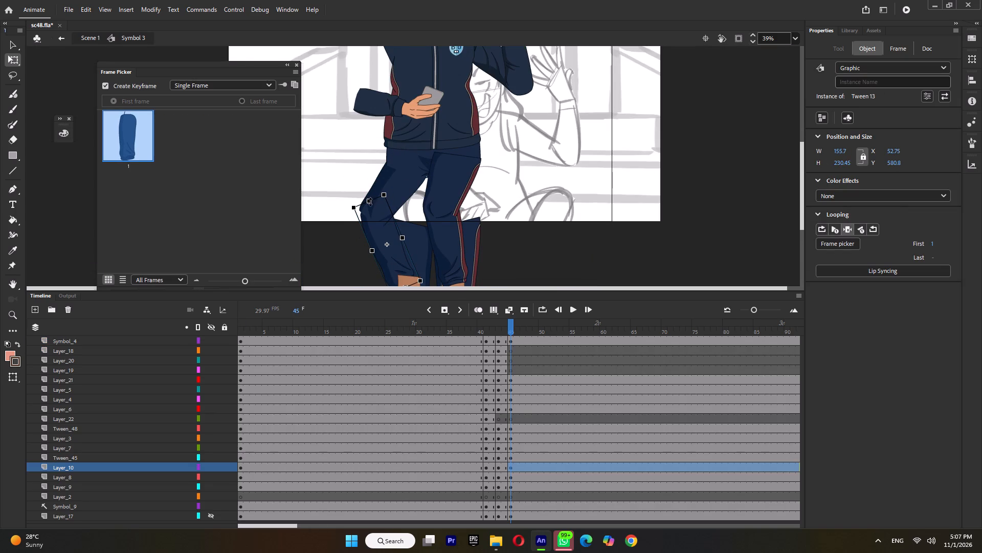
left_click_drag(370, 200, 371, 195)
Add a second keyframe in the Tween 10 thigh symbol, fill its dark shading with the base navy, and show frame 2 on the leg.
double_click(396, 193)
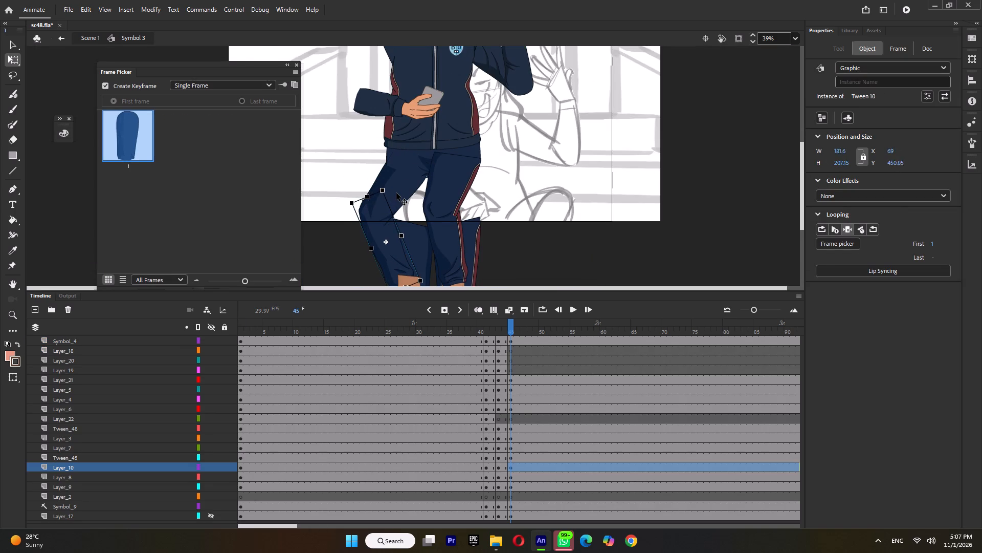
key("F5")
key("F6")
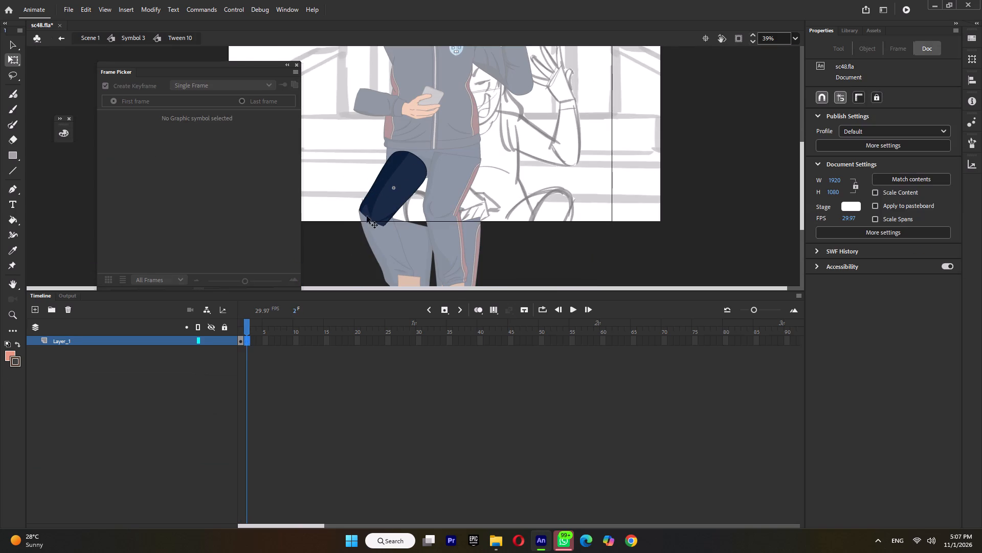
double_click(372, 212)
scroll(374, 208, "up", 4, "ctrl")
left_click(303, 128)
left_click(355, 124)
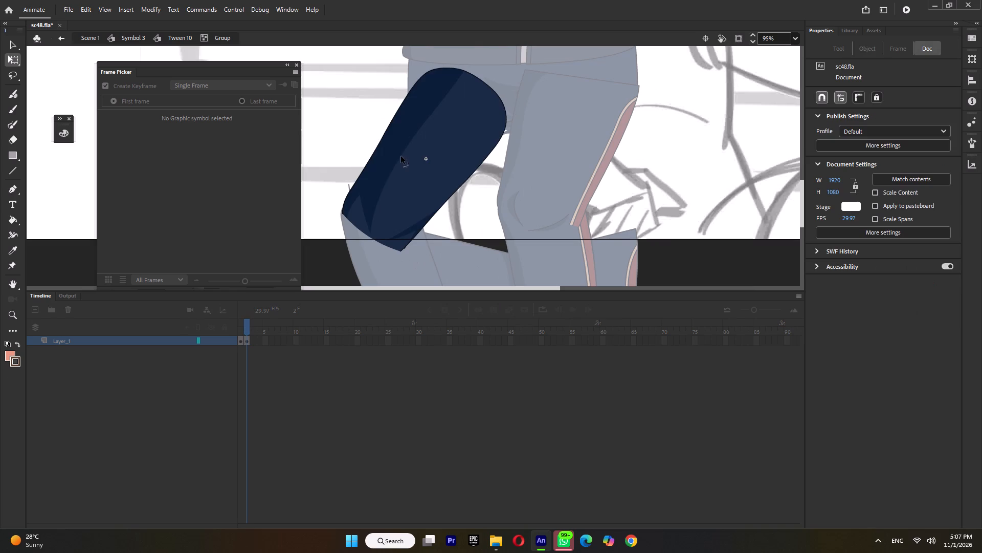
left_click_drag(398, 160, 391, 147)
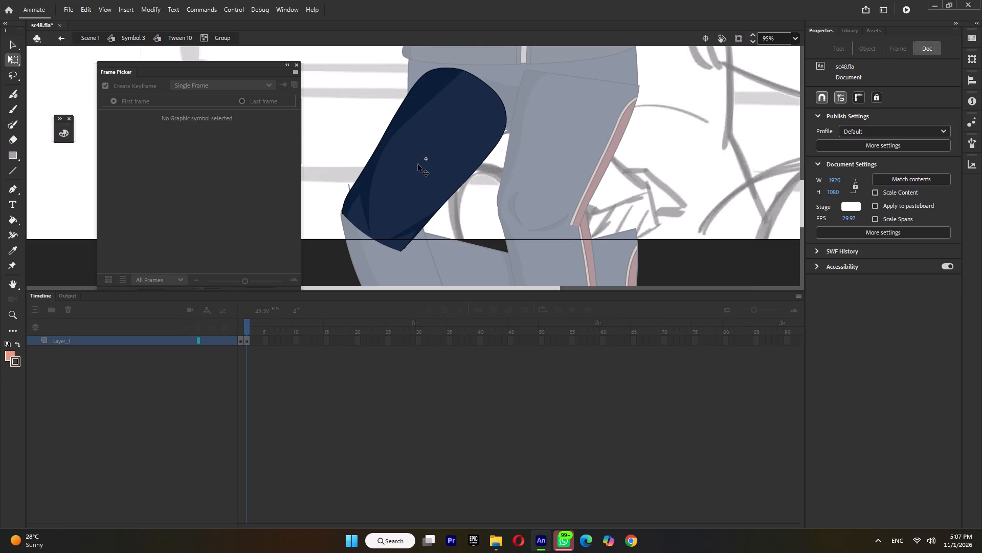
key("i")
left_click(415, 165)
left_click(405, 118)
double_click(338, 101, "ctrl")
double_click(337, 100, "ctrl")
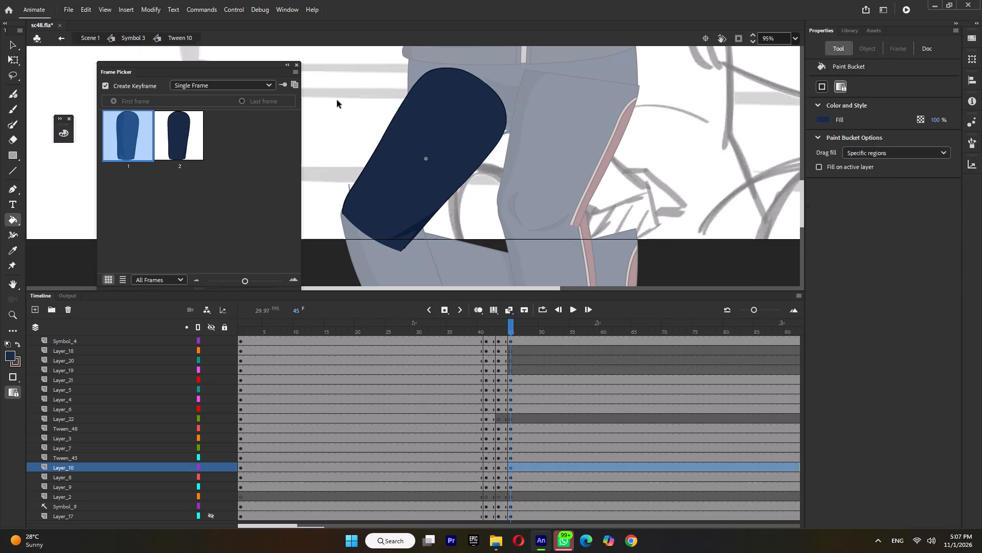
left_click(190, 145)
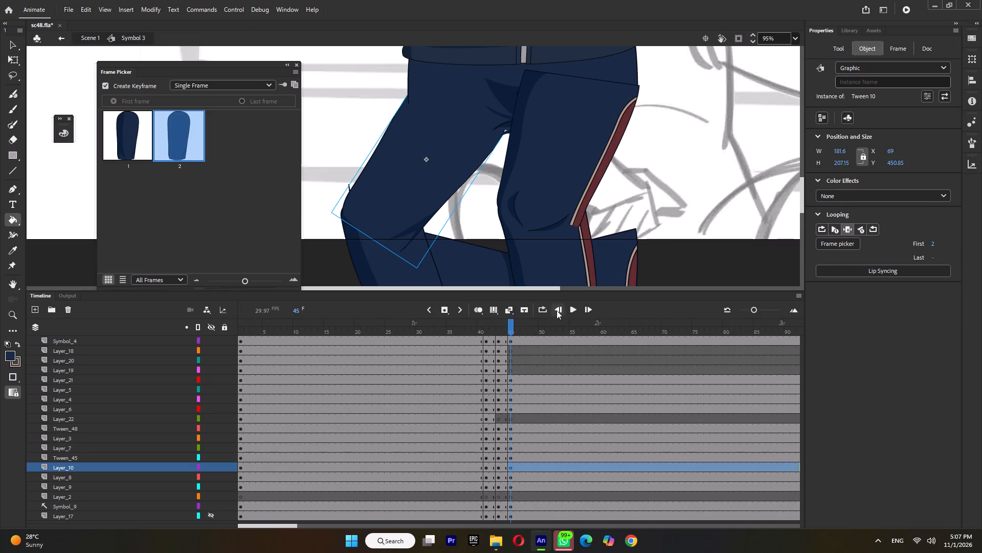
Open the other leg's thigh symbol, Tween 43, and add a second keyframe to it.
left_click(506, 330)
left_click(515, 331)
scroll(511, 172, "down", 3, "ctrl")
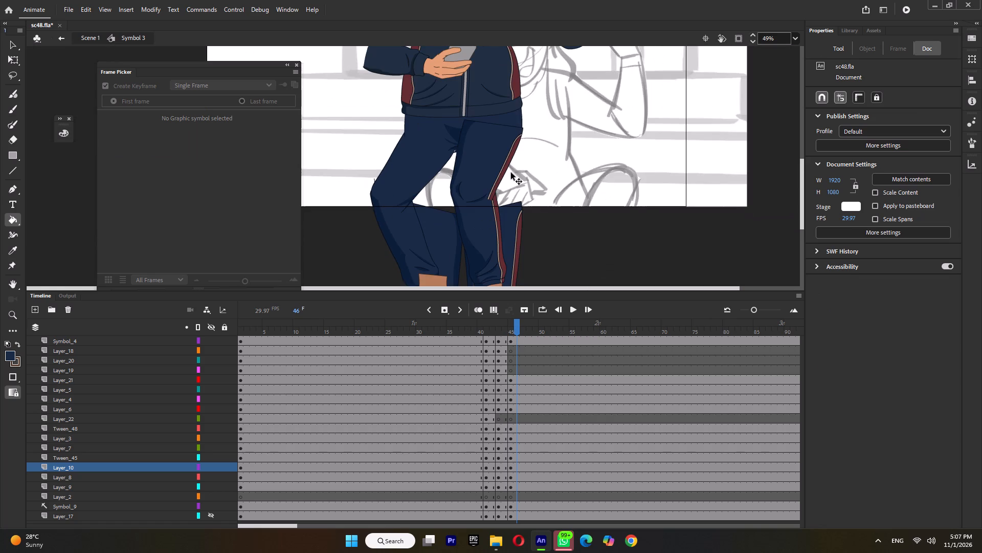
scroll(473, 137, "up", 2, "ctrl")
left_click(490, 122, "ctrl")
double_click(490, 122, "ctrl")
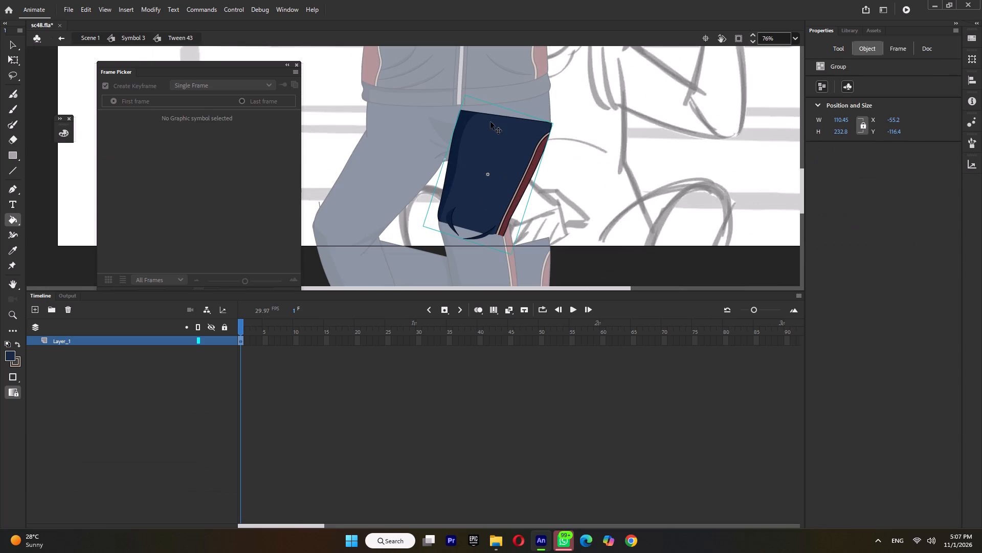
key("F5")
key("F6")
In Tween 43's second frame, delete the outline along the thigh's top edge and pull its upper inner corner down into a slant.
double_click(506, 124, "ctrl")
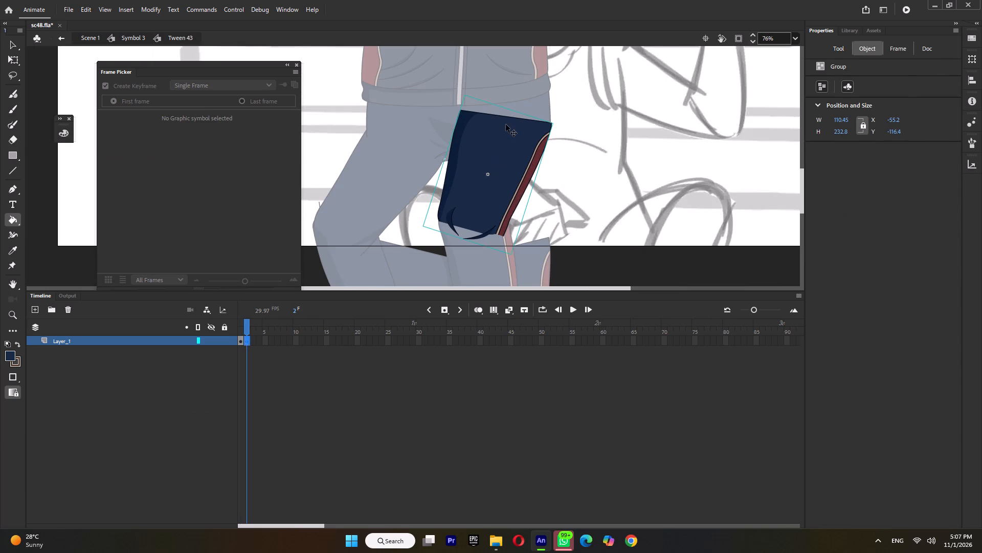
left_click(519, 107, "ctrl")
left_click(508, 116, "ctrl")
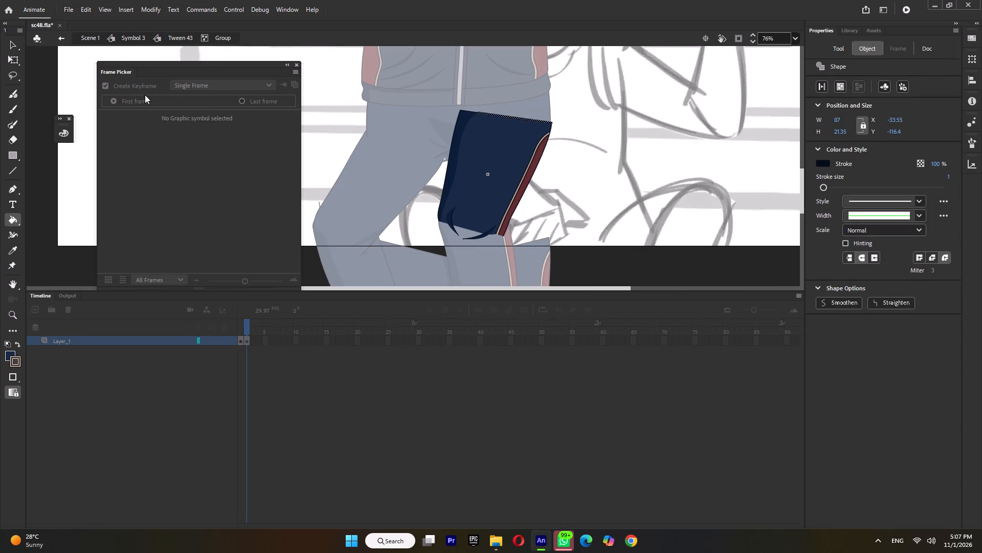
key("Delete")
left_click(12, 59)
left_click(467, 111)
key("Delete")
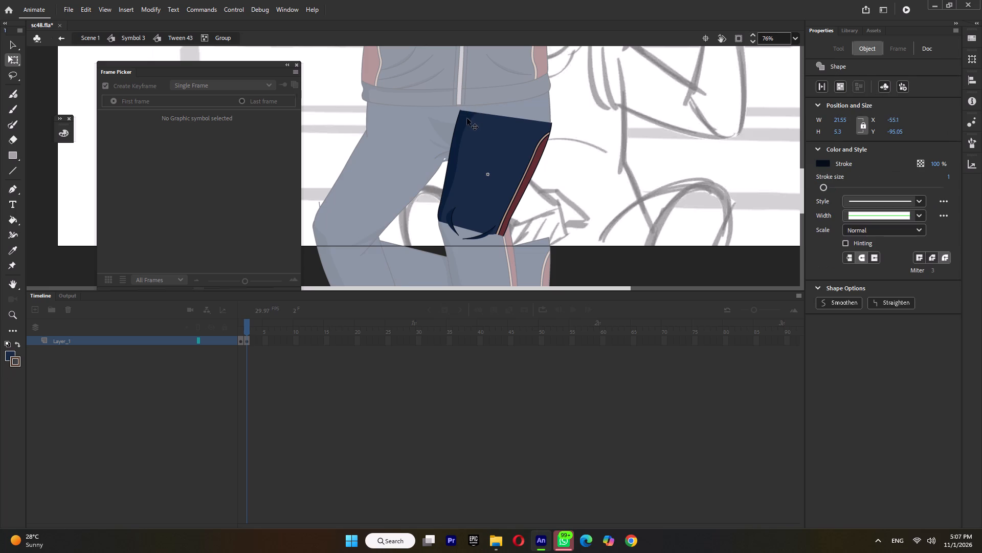
left_click_drag(461, 110, 458, 130, "ctrl")
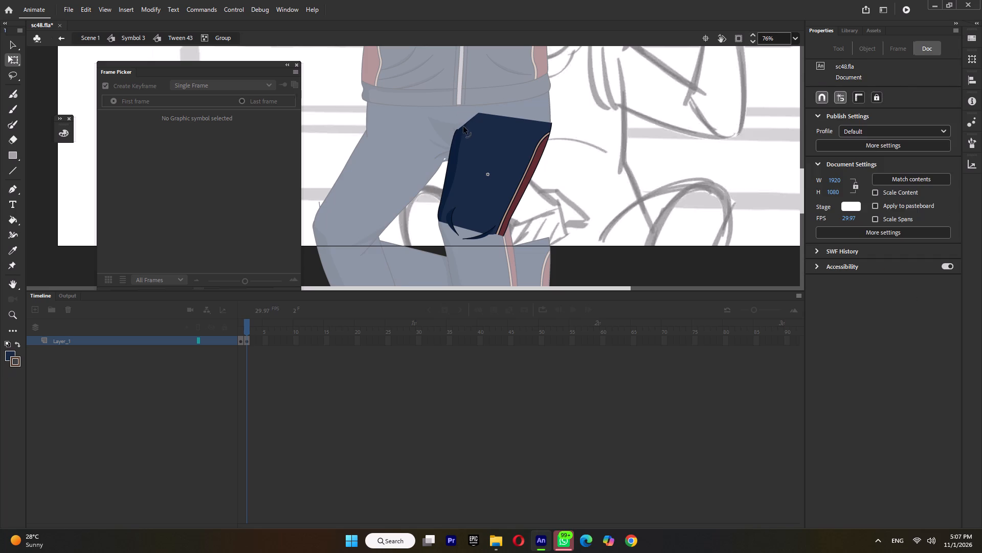
left_click_drag(463, 132, 459, 111, "ctrl")
double_click(562, 125, "ctrl")
double_click(612, 145, "ctrl")
scroll(612, 153, "down", 4, "ctrl")
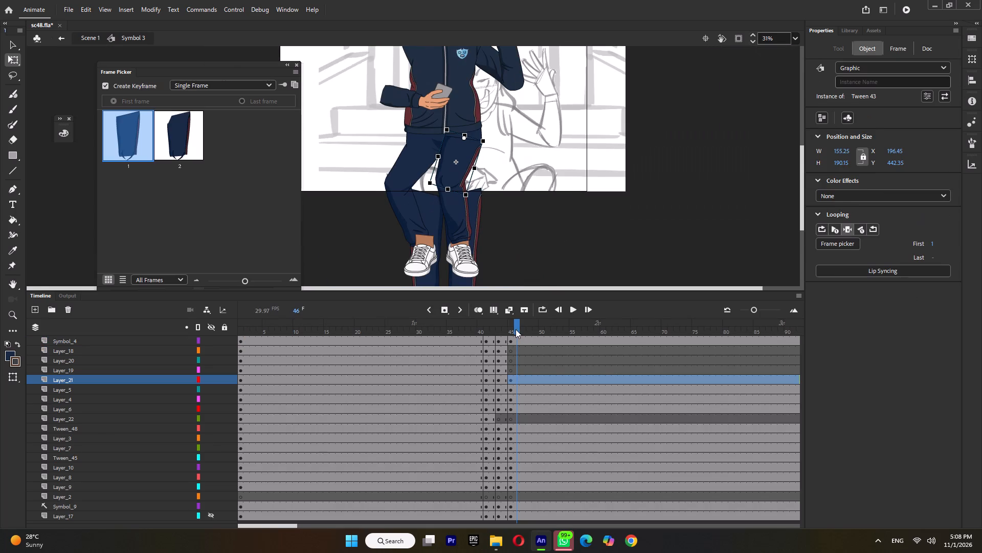
Return to Scene 1 and replay the main timeline from about frame 37 to review the seated-to-standing transition.
left_click_drag(511, 328, 510, 338)
double_click(545, 200, "ctrl")
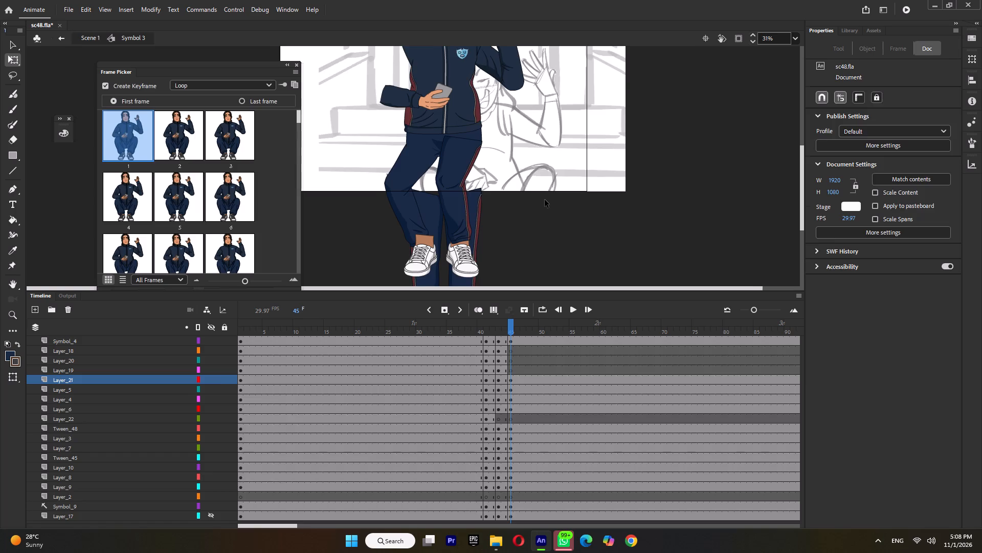
scroll(545, 201, "down", 2, "ctrl")
left_click(461, 329)
key("Return")
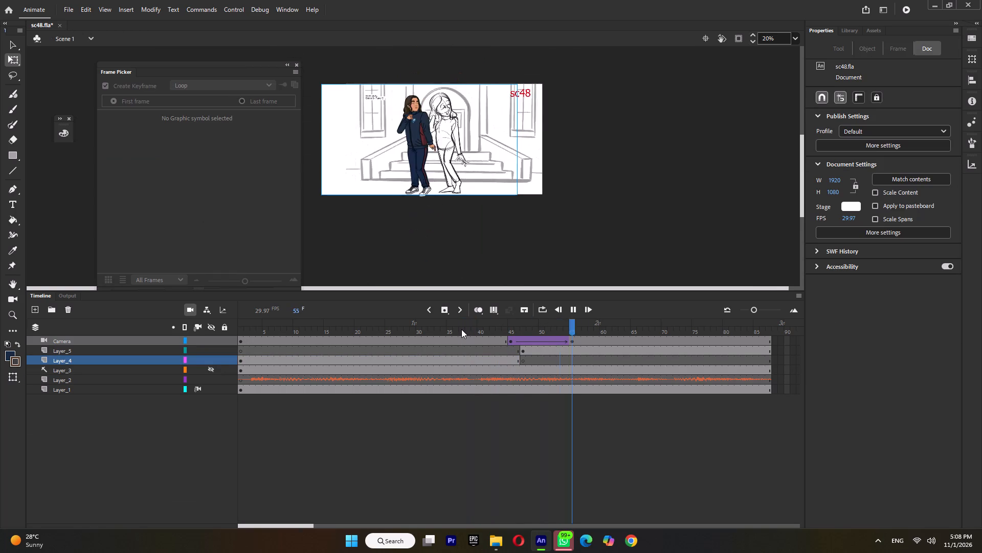
left_click(461, 329)
key("Return")
left_click(461, 329)
key("Return")
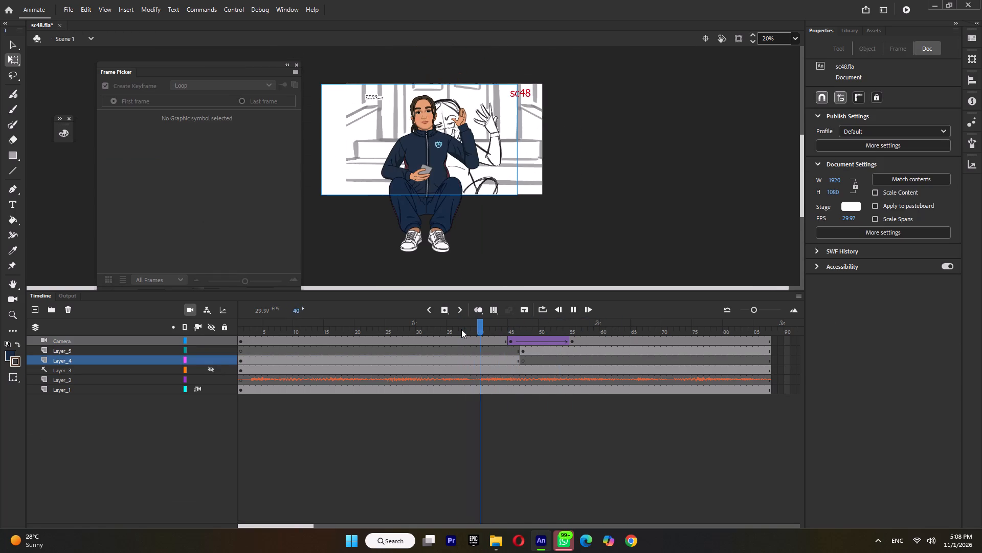
left_click(461, 329)
key("Return")
key("Return")
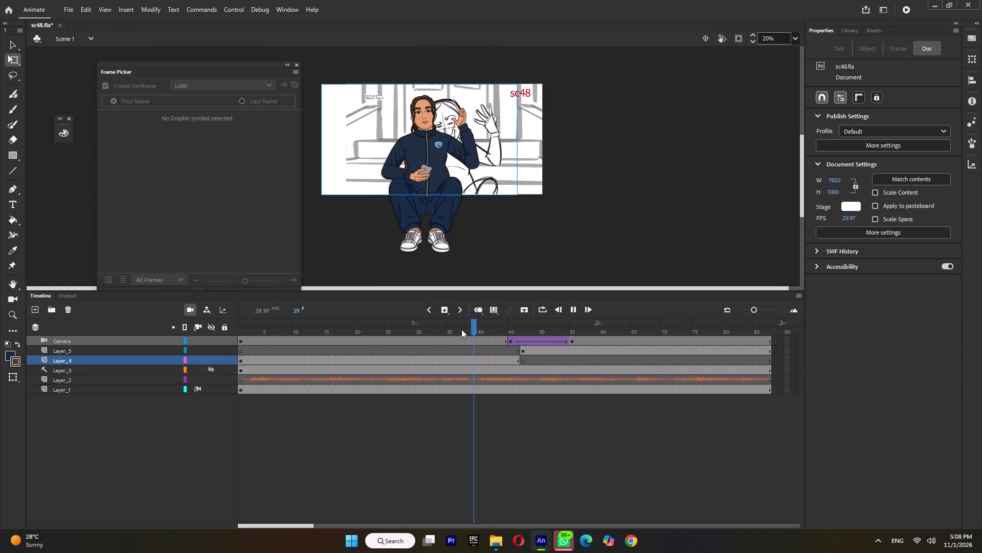
left_click(461, 329)
key("Return")
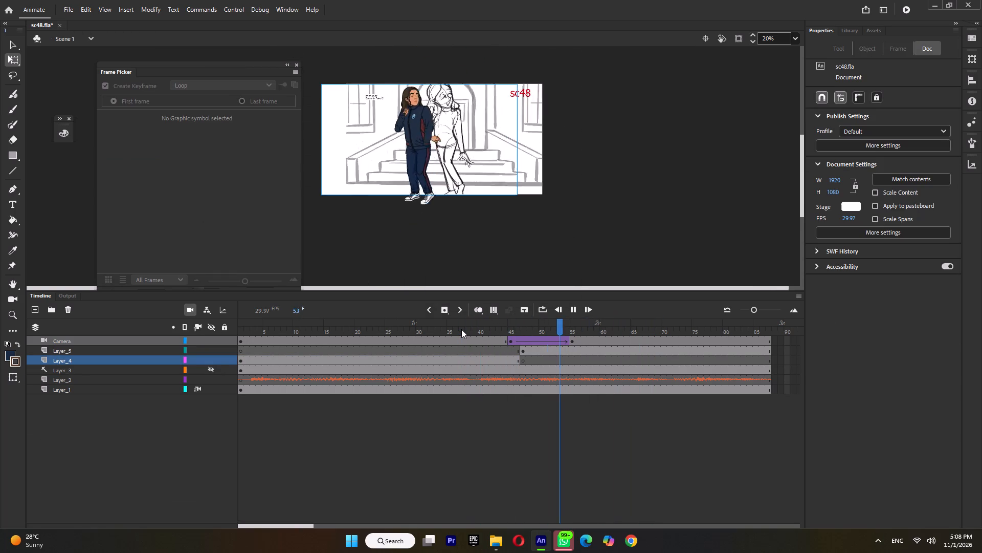
left_click(461, 329)
key("Return")
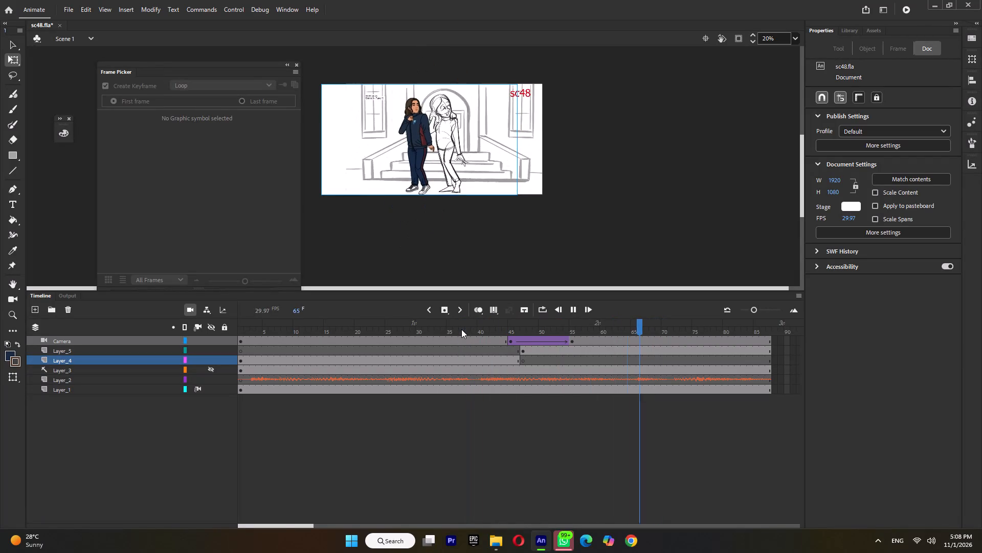
left_click(461, 329)
key("Return")
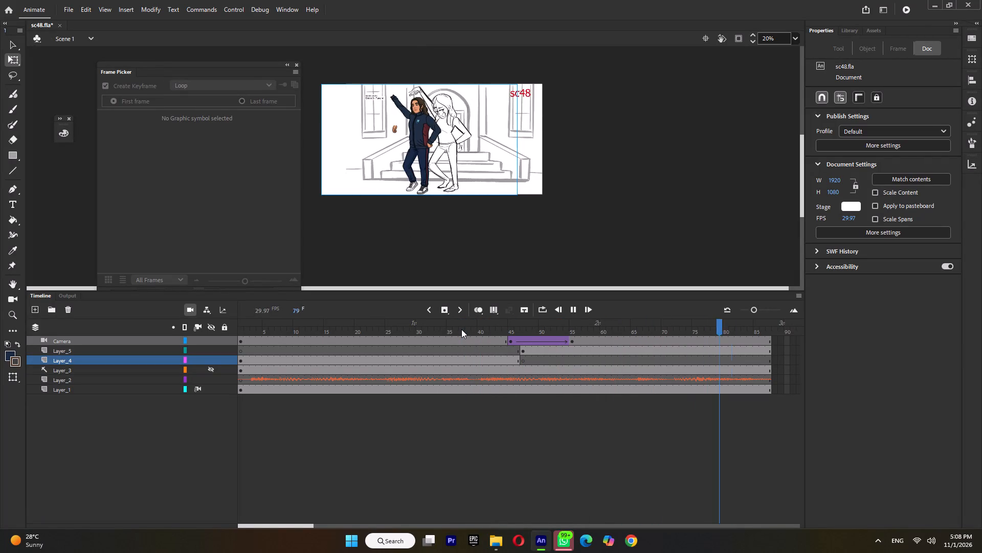
key("Return")
Save sc48.fla and close the document.
left_click(566, 220)
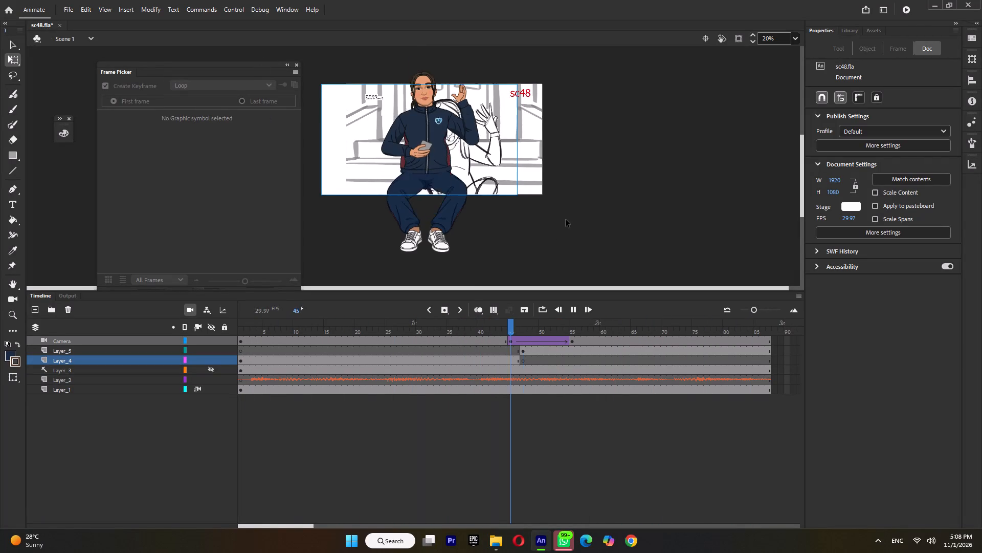
key("ctrl+s")
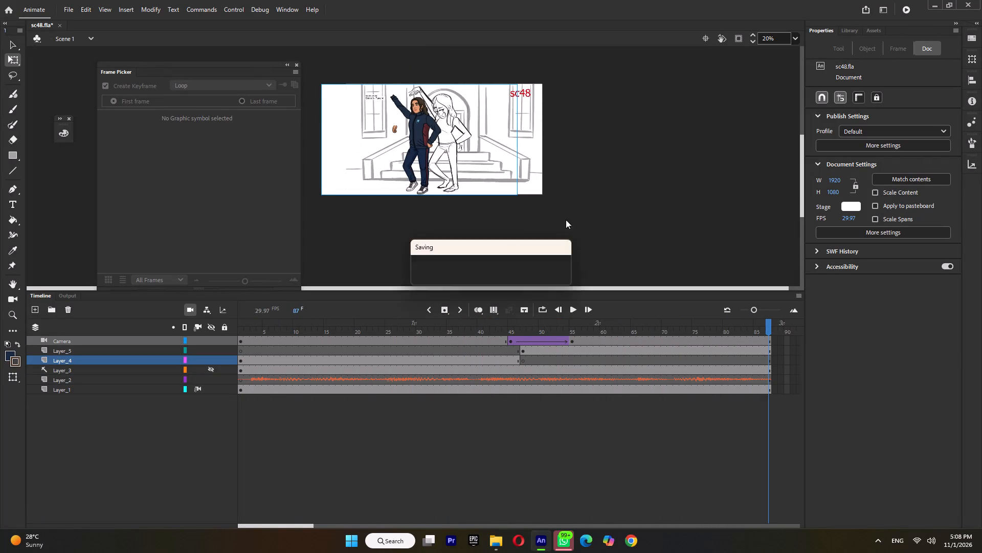
left_click(57, 24)
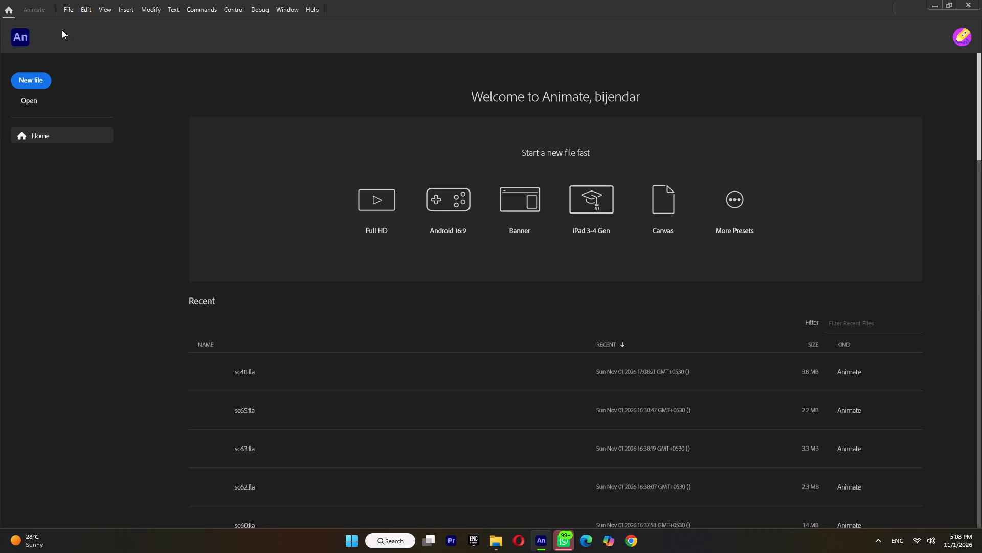